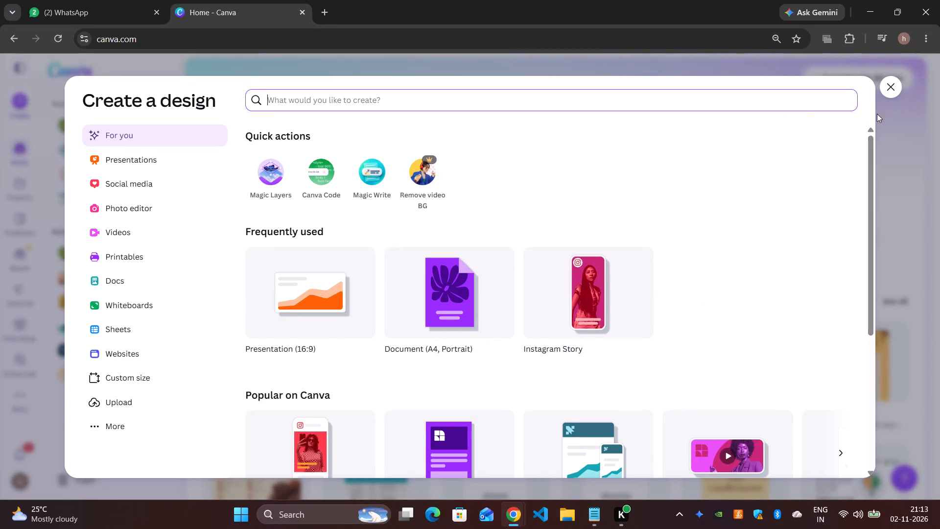
Dismiss the new-design dialog and open the existing Stories design for editing.
{"action": "left_click", "coordinate": [898, 81]}
{"action": "left_click", "coordinate": [244, 385]}
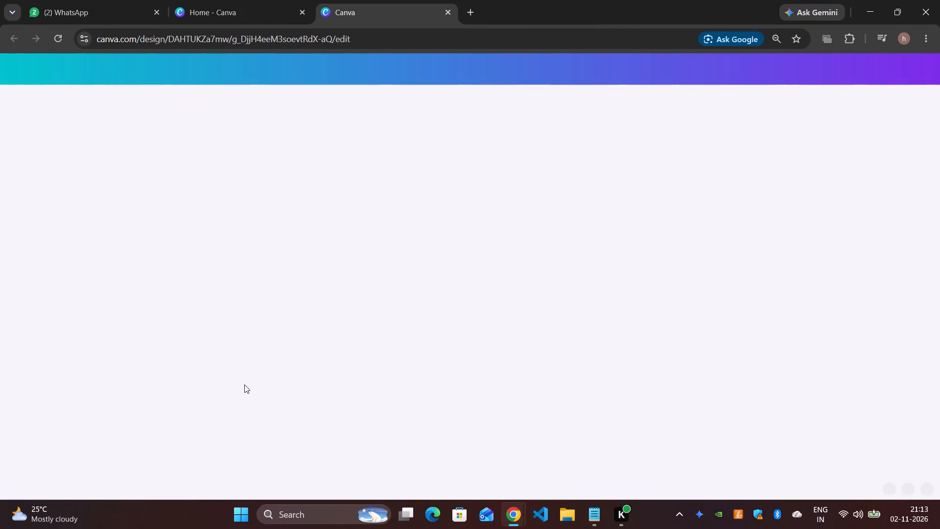
Switch to Spotify, resume playing "Ranjha (From "Shershaah")", and return to the Stories design in Chrome.
{"action": "left_click", "coordinate": [327, 518]}
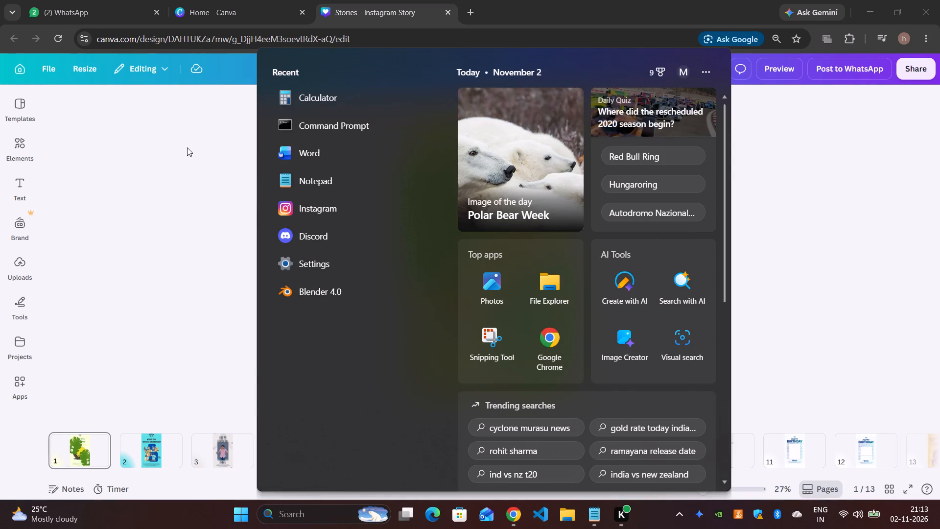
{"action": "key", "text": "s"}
{"action": "left_click", "coordinate": [343, 179]}
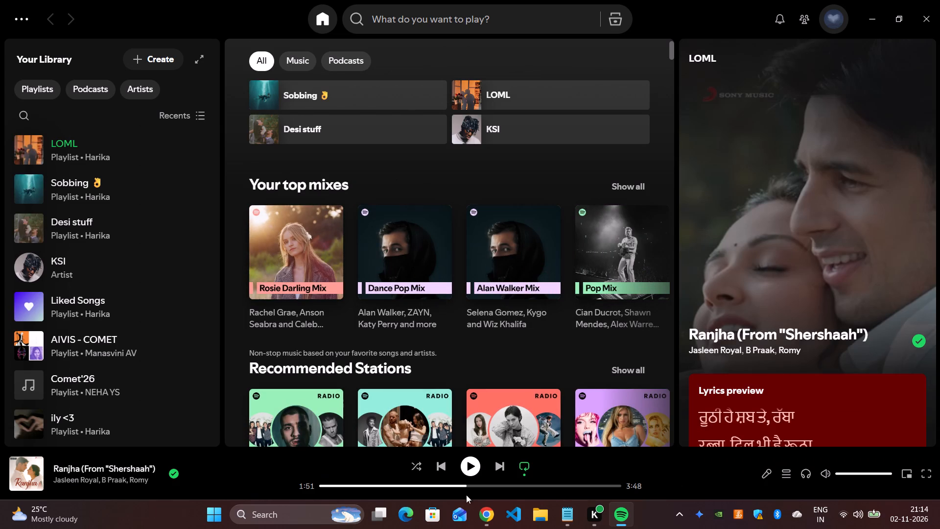
{"action": "left_click", "coordinate": [473, 468]}
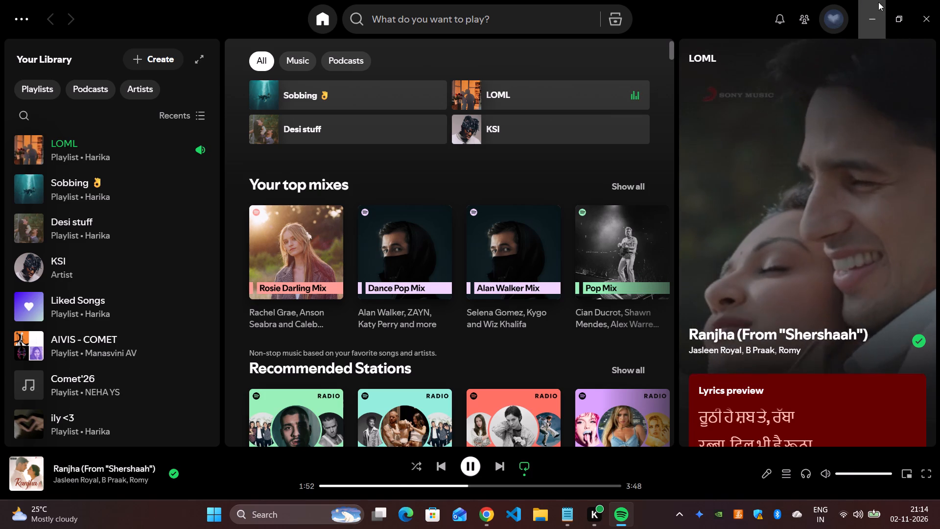
{"action": "left_click", "coordinate": [878, 2]}
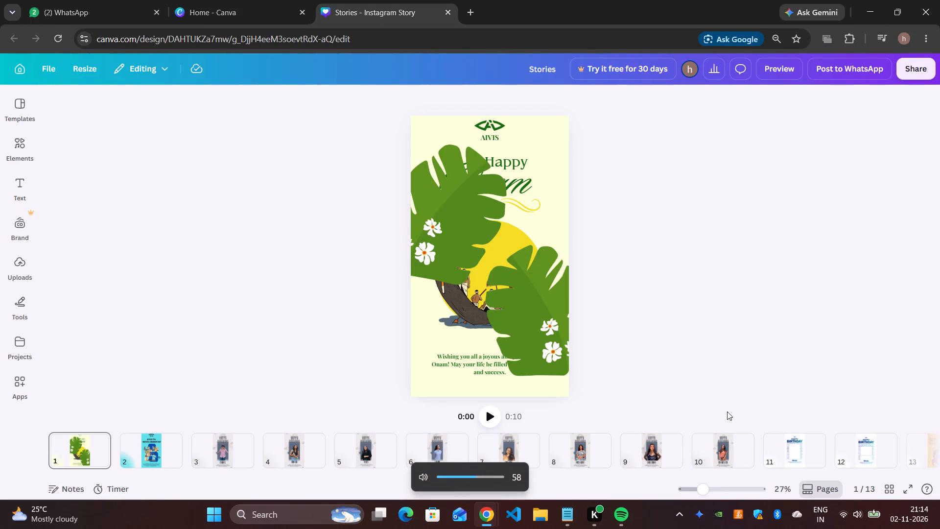
Add a blank page 14 after the Karnataka Day page and make it the current page.
{"action": "scroll", "coordinate": [778, 445], "scroll_direction": "left", "scroll_amount": 7}
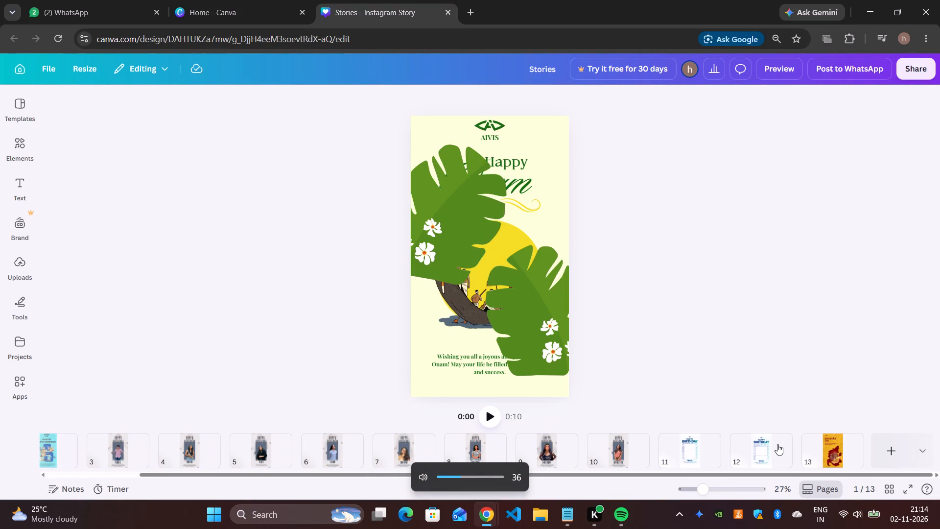
{"action": "left_click", "coordinate": [843, 454]}
{"action": "left_click", "coordinate": [886, 453]}
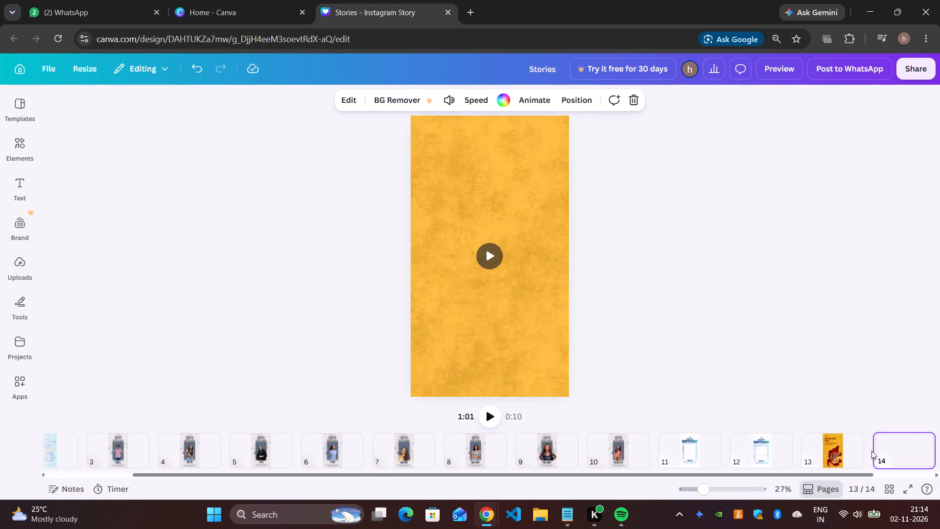
{"action": "left_click", "coordinate": [775, 448]}
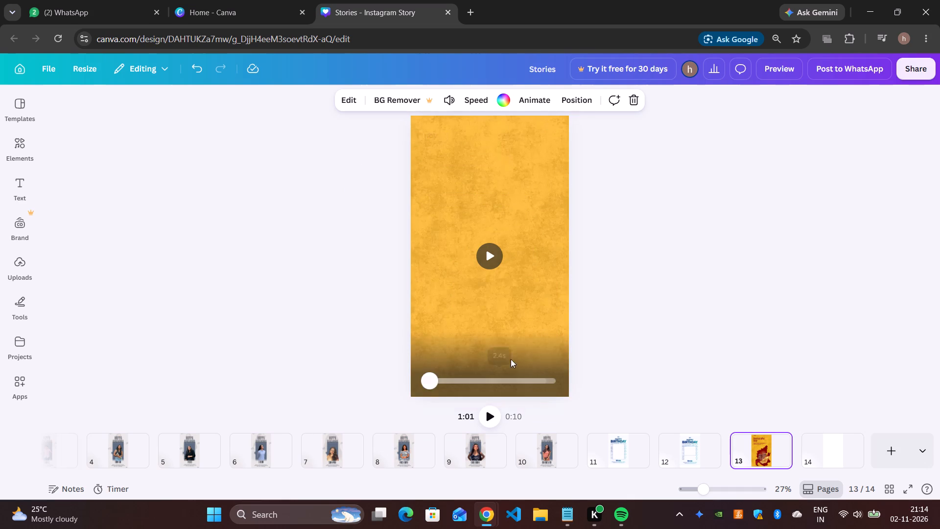
{"action": "left_click", "coordinate": [496, 253]}
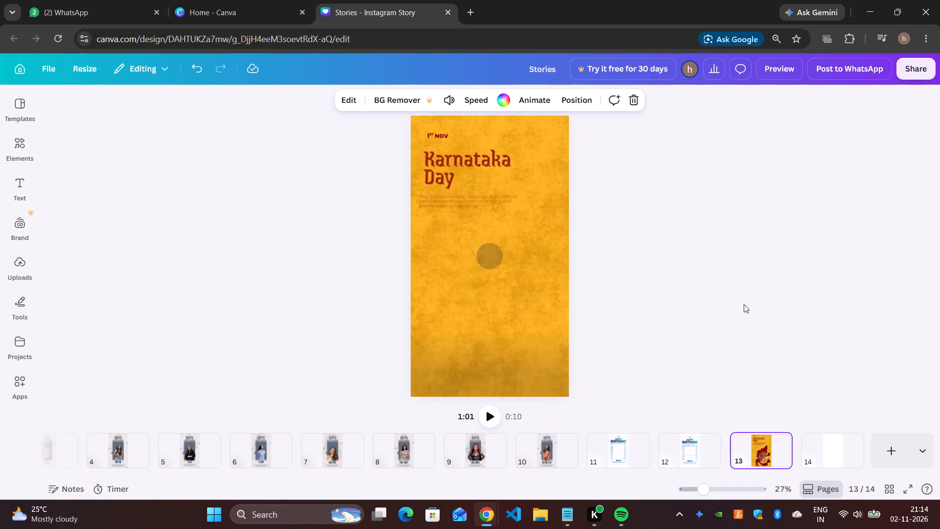
{"action": "left_click", "coordinate": [831, 442]}
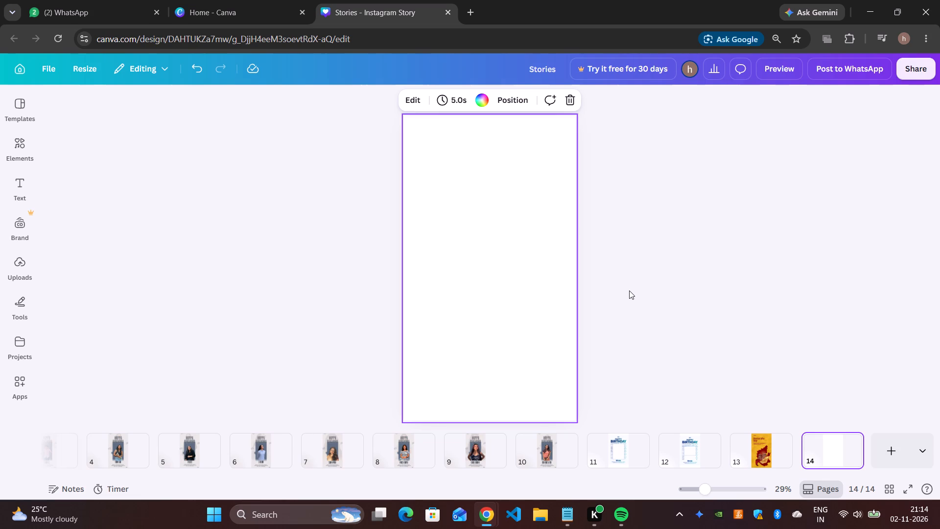
Search the design templates for "happy diwali".
{"action": "left_click", "coordinate": [24, 107]}
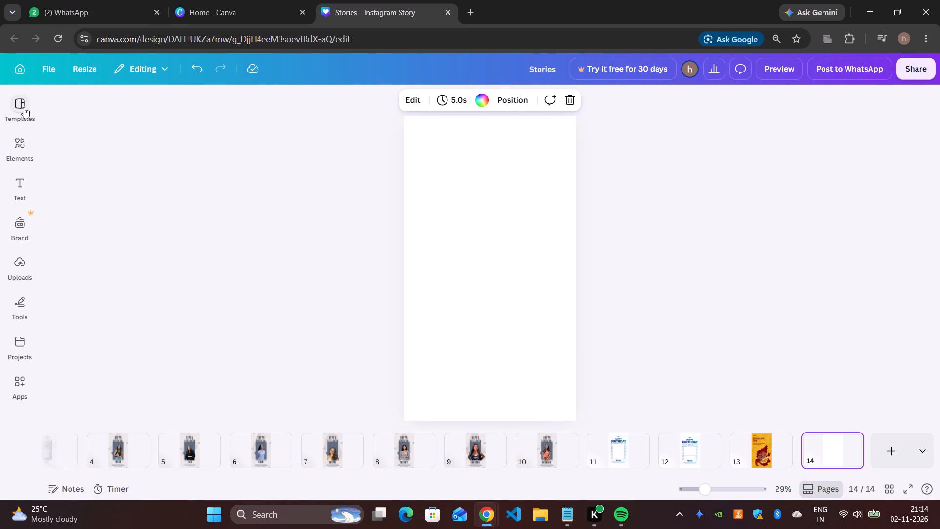
{"action": "left_click", "coordinate": [142, 106]}
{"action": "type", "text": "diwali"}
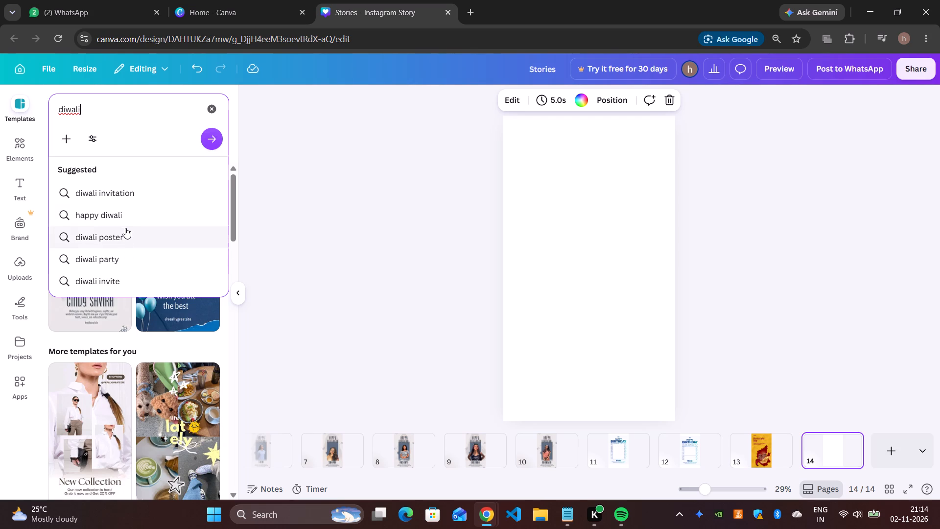
{"action": "left_click", "coordinate": [128, 216]}
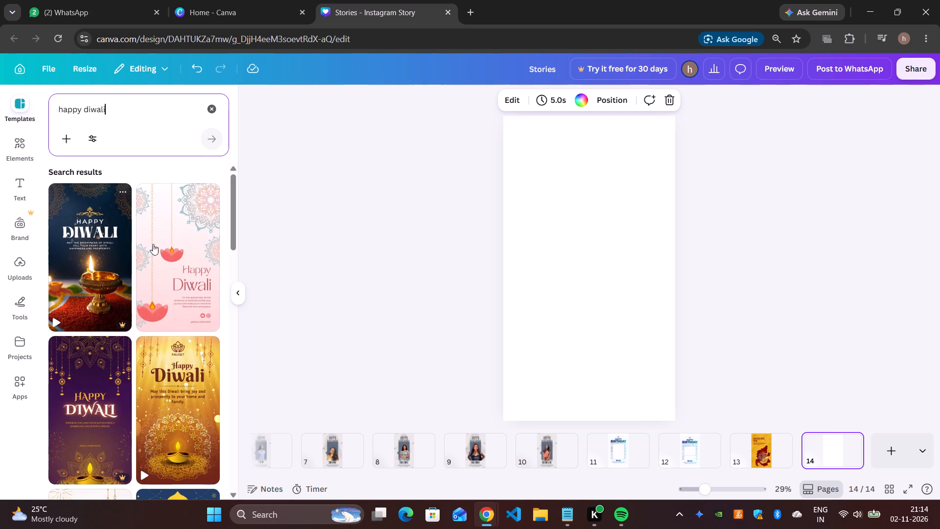
Apply the pink lotus "Diwali Dreams Come True" template from the search results to blank page 14.
{"action": "scroll", "coordinate": [134, 325], "scroll_direction": "down", "scroll_amount": 4}
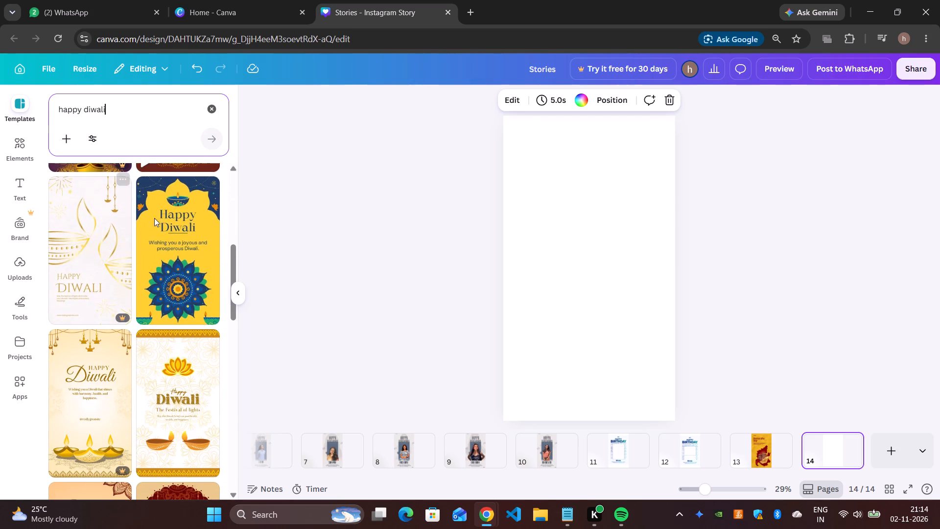
{"action": "scroll", "coordinate": [189, 257], "scroll_direction": "down", "scroll_amount": 2}
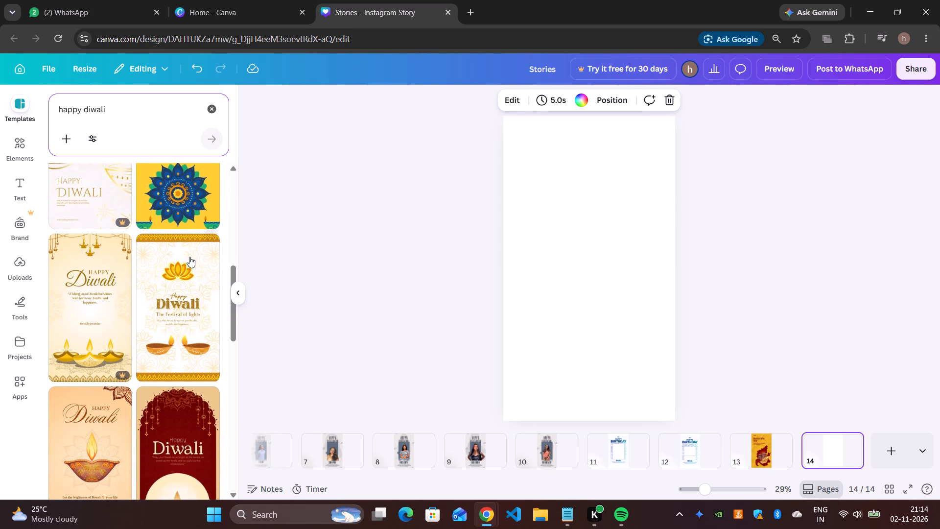
{"action": "scroll", "coordinate": [189, 257], "scroll_direction": "down", "scroll_amount": 6}
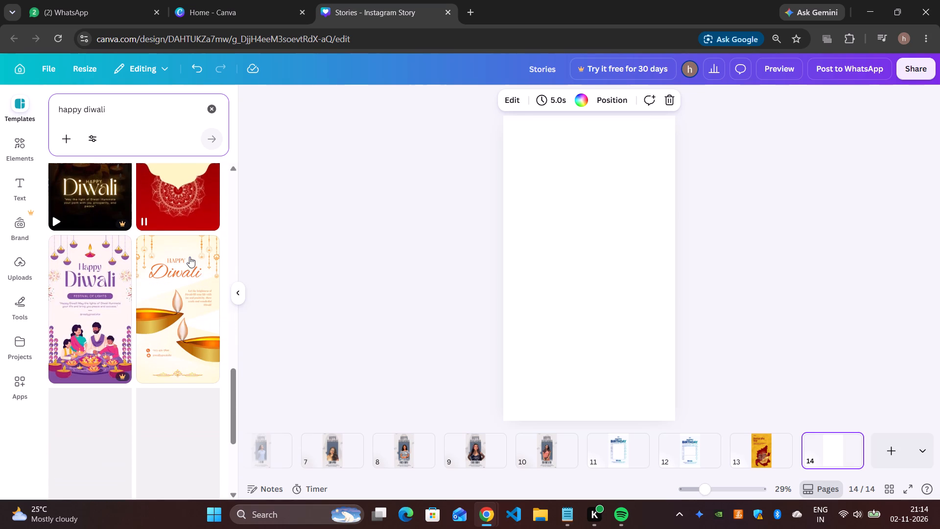
{"action": "scroll", "coordinate": [189, 257], "scroll_direction": "down", "scroll_amount": 2}
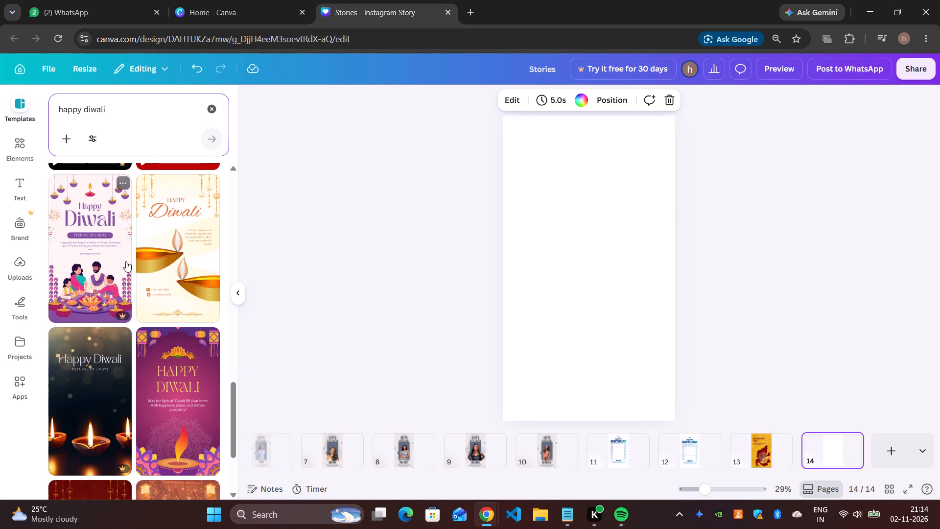
{"action": "scroll", "coordinate": [107, 253], "scroll_direction": "down", "scroll_amount": 1}
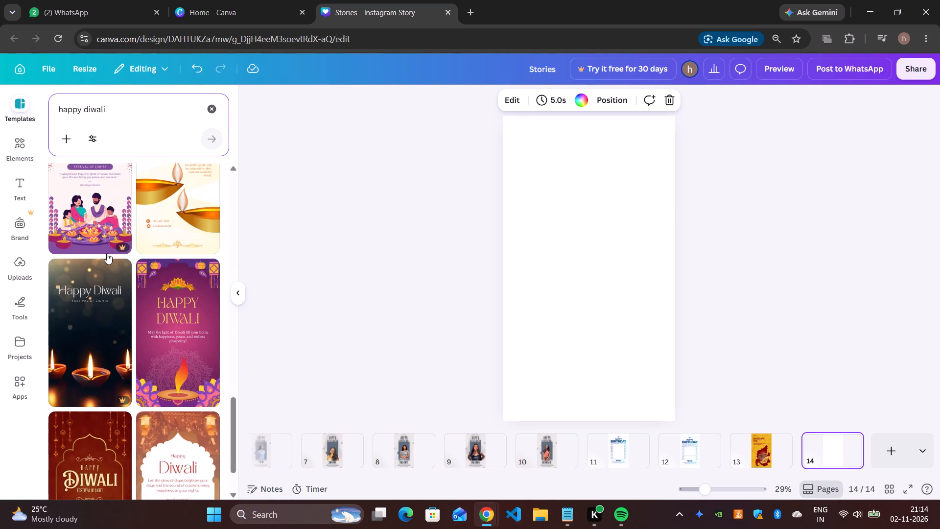
{"action": "scroll", "coordinate": [107, 253], "scroll_direction": "down", "scroll_amount": 1}
{"action": "scroll", "coordinate": [174, 306], "scroll_direction": "down", "scroll_amount": 1}
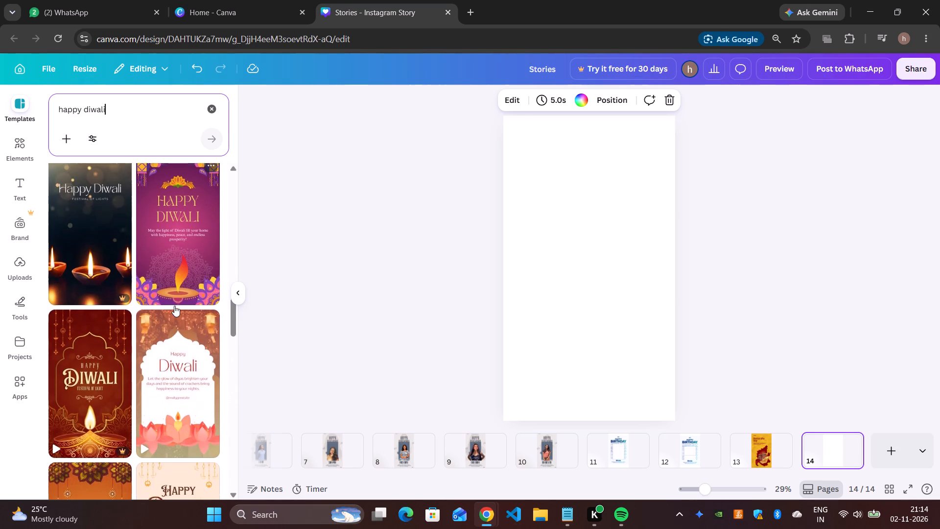
{"action": "scroll", "coordinate": [174, 306], "scroll_direction": "down", "scroll_amount": 2}
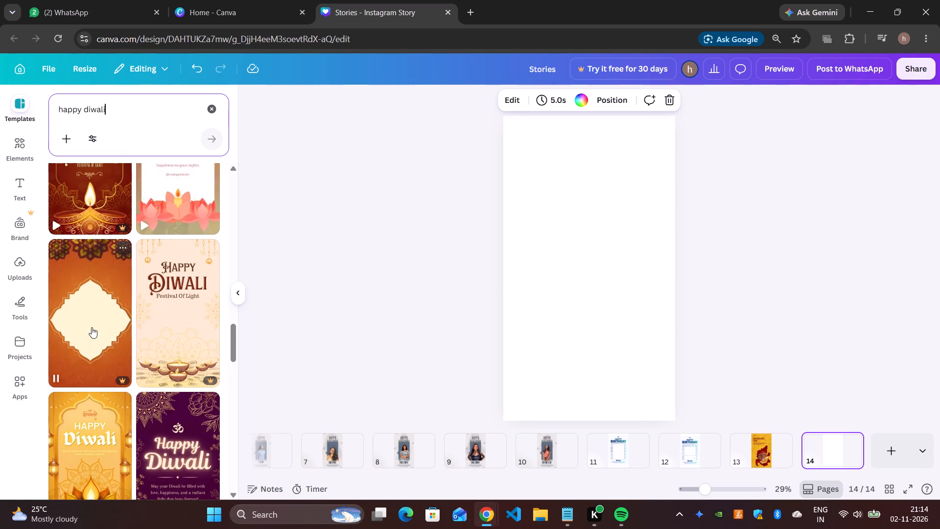
{"action": "scroll", "coordinate": [175, 323], "scroll_direction": "down", "scroll_amount": 2}
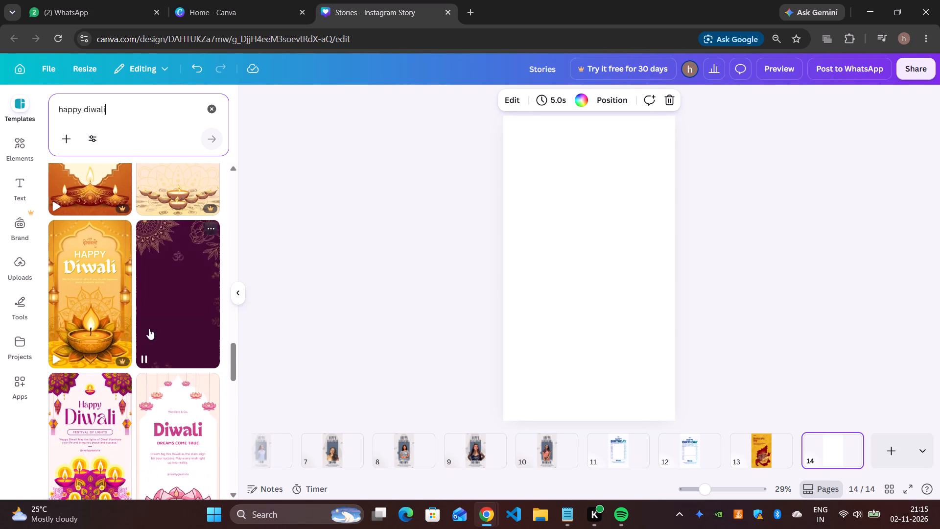
{"action": "scroll", "coordinate": [112, 422], "scroll_direction": "down", "scroll_amount": 2}
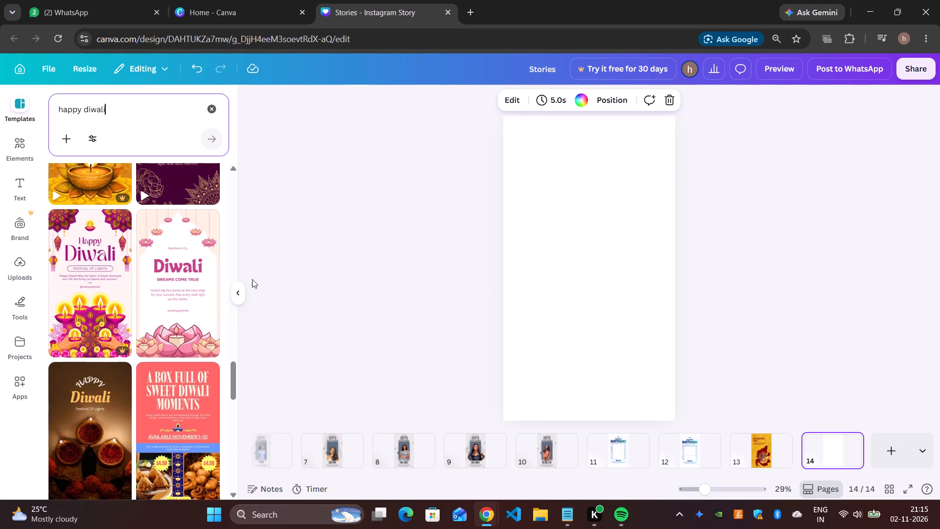
{"action": "left_click", "coordinate": [179, 312]}
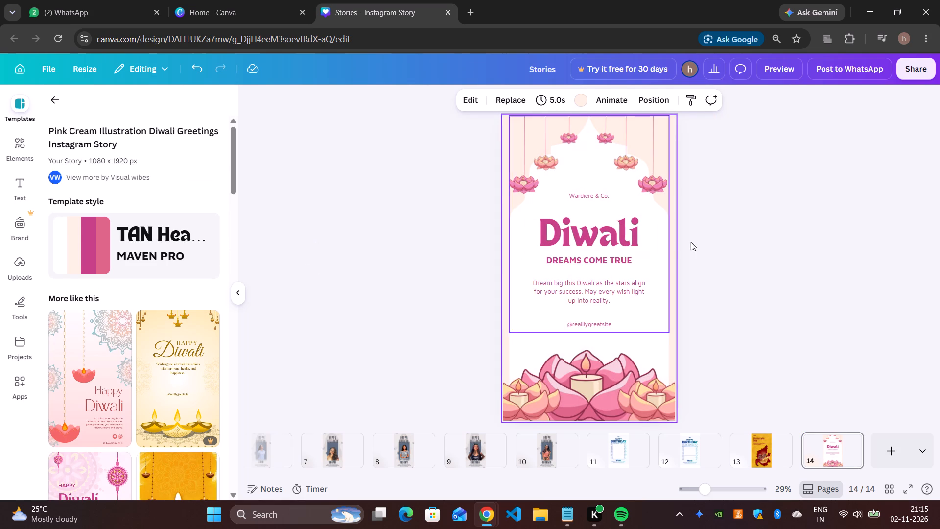
{"action": "left_click", "coordinate": [600, 199]}
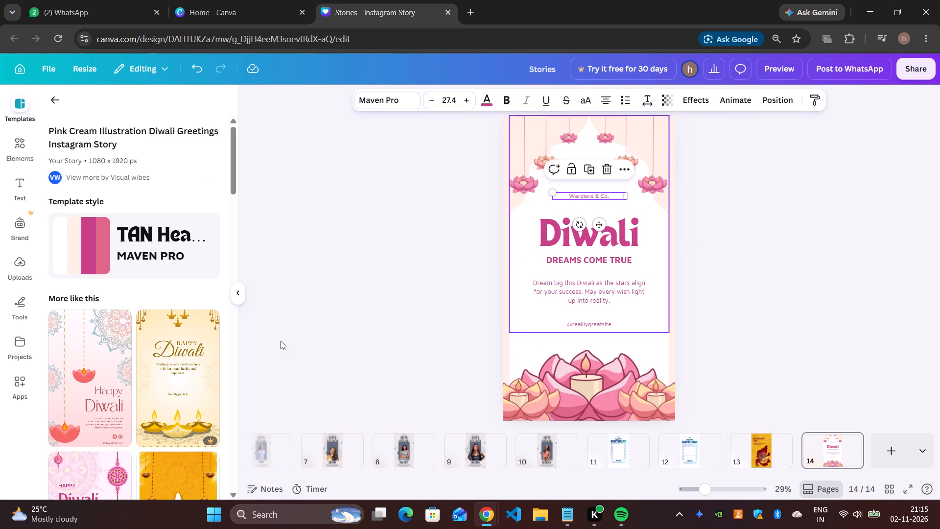
Add page 15 and apply the similar pink Happy Diwali template with mandala diyas to it.
{"action": "scroll", "coordinate": [169, 366], "scroll_direction": "down", "scroll_amount": 4}
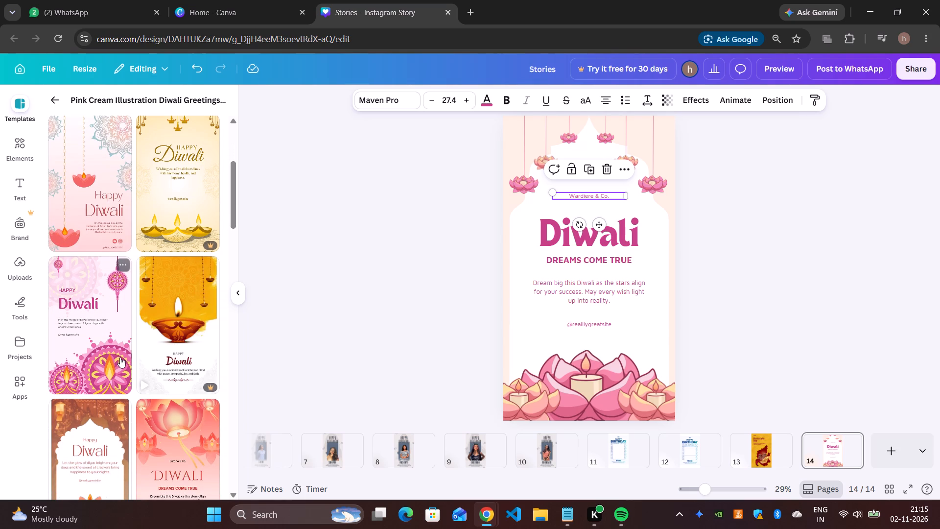
{"action": "left_click", "coordinate": [889, 443]}
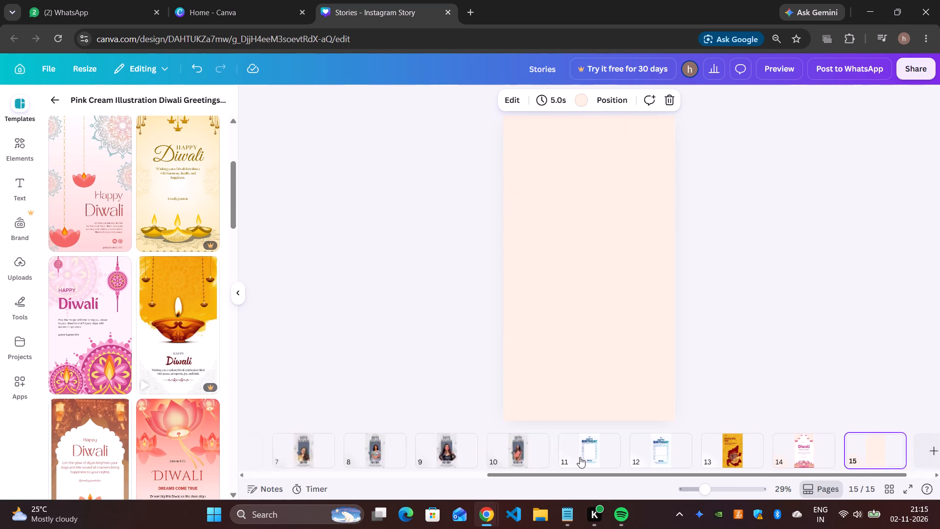
{"action": "left_click", "coordinate": [105, 346]}
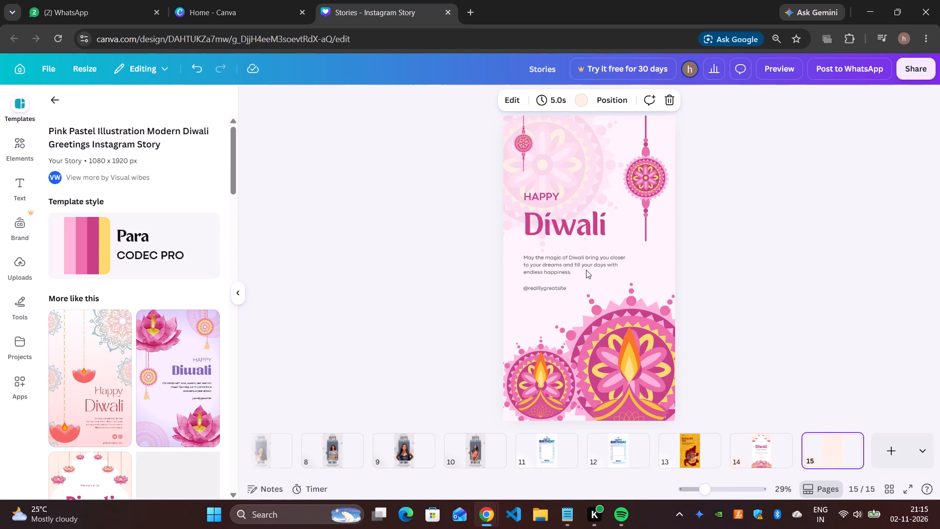
Examine the templates similar to the pink pastel Diwali story for another suitable Diwali design.
{"action": "scroll", "coordinate": [211, 352], "scroll_direction": "down", "scroll_amount": 2}
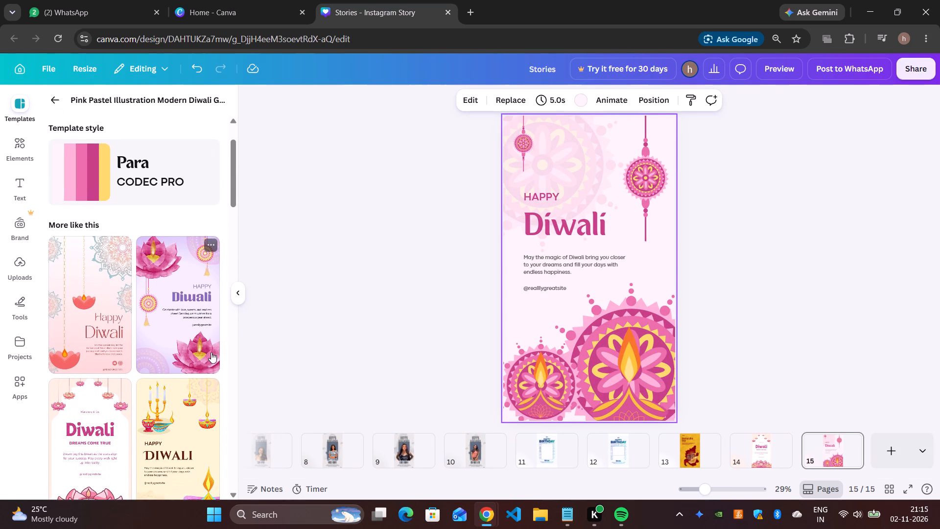
{"action": "scroll", "coordinate": [211, 352], "scroll_direction": "down", "scroll_amount": 3}
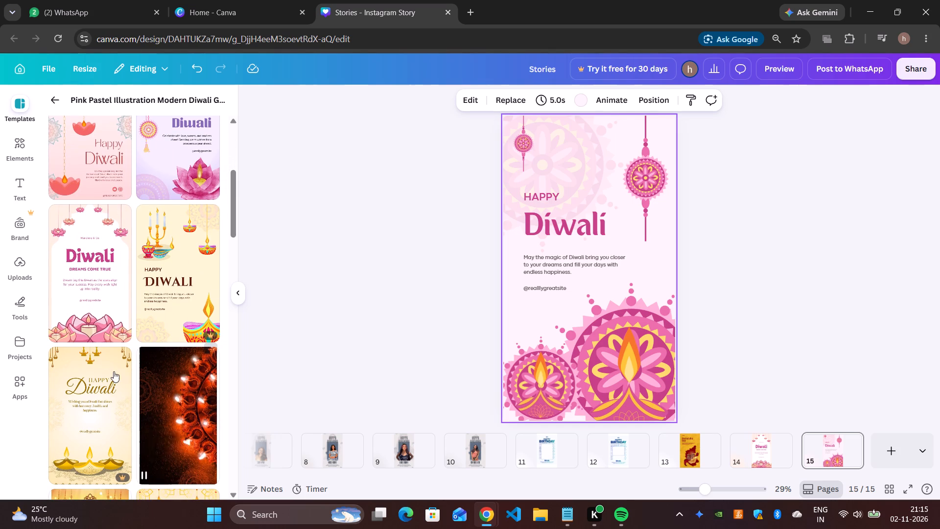
{"action": "scroll", "coordinate": [112, 370], "scroll_direction": "down", "scroll_amount": 9}
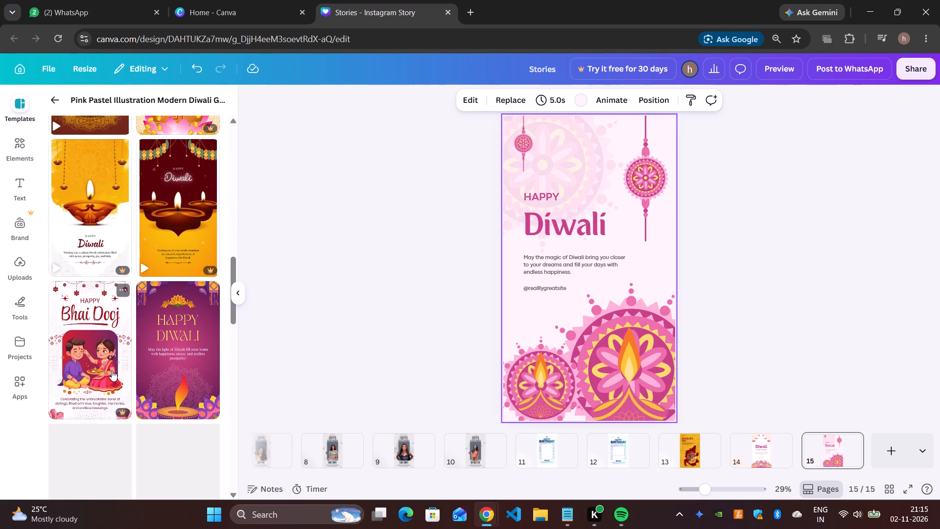
{"action": "scroll", "coordinate": [112, 370], "scroll_direction": "down", "scroll_amount": 2}
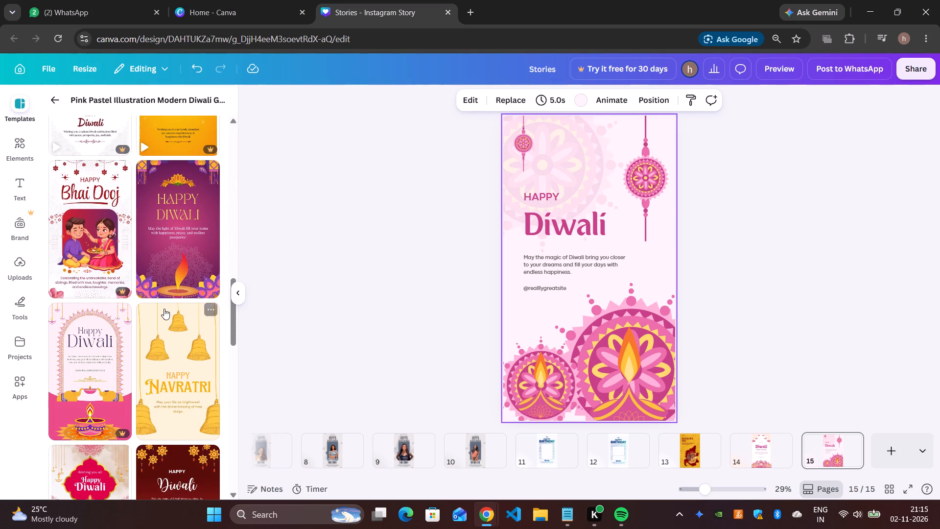
{"action": "scroll", "coordinate": [164, 309], "scroll_direction": "down", "scroll_amount": 5}
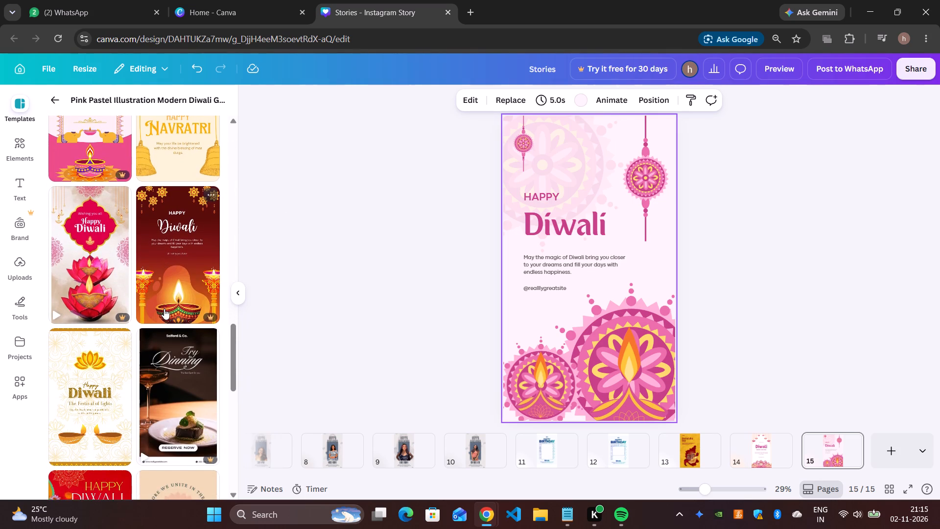
{"action": "scroll", "coordinate": [164, 309], "scroll_direction": "down", "scroll_amount": 4}
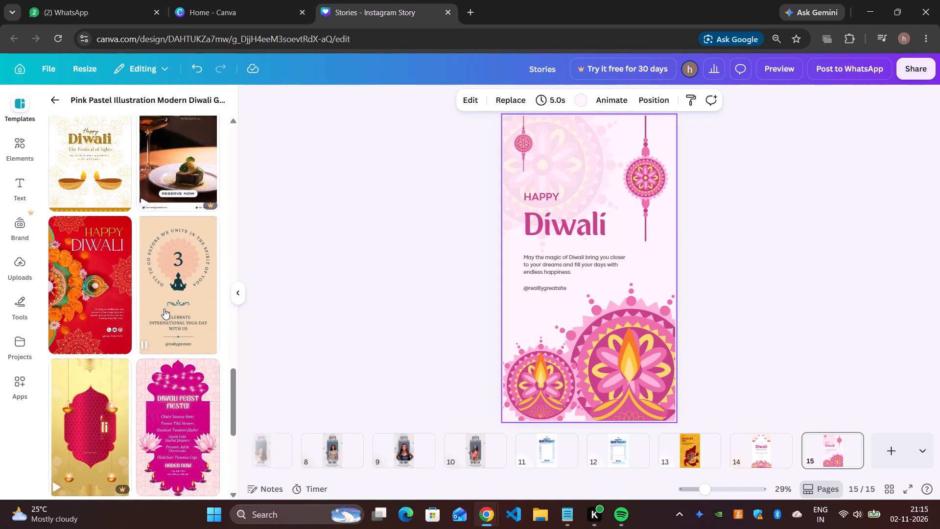
{"action": "scroll", "coordinate": [164, 309], "scroll_direction": "down", "scroll_amount": 3}
Return to the "happy diwali" search results and look through further story templates.
{"action": "left_click", "coordinate": [59, 104]}
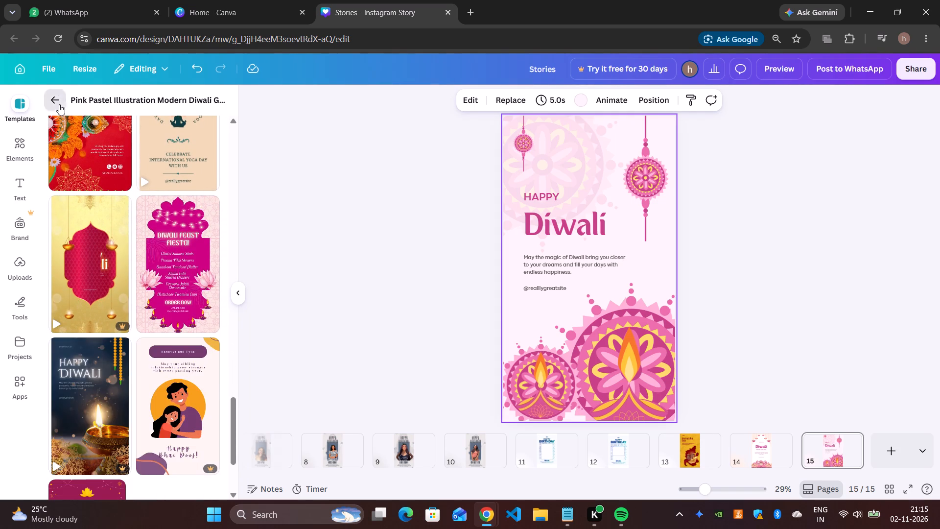
{"action": "scroll", "coordinate": [157, 365], "scroll_direction": "down", "scroll_amount": 5}
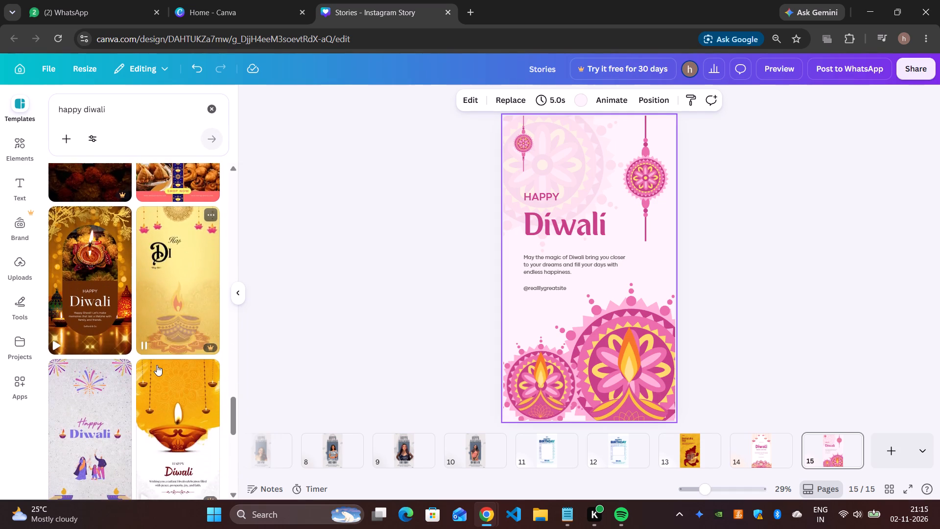
{"action": "scroll", "coordinate": [157, 365], "scroll_direction": "down", "scroll_amount": 3}
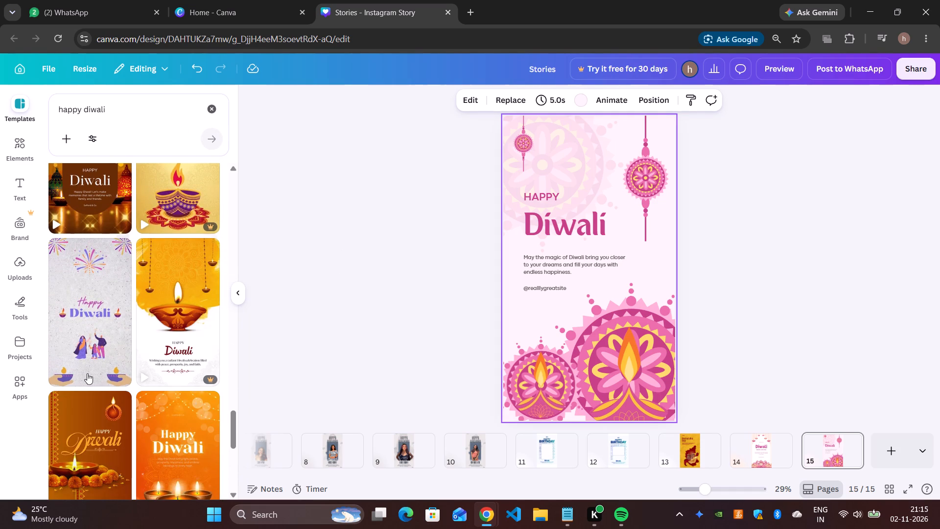
{"action": "scroll", "coordinate": [94, 321], "scroll_direction": "down", "scroll_amount": 3}
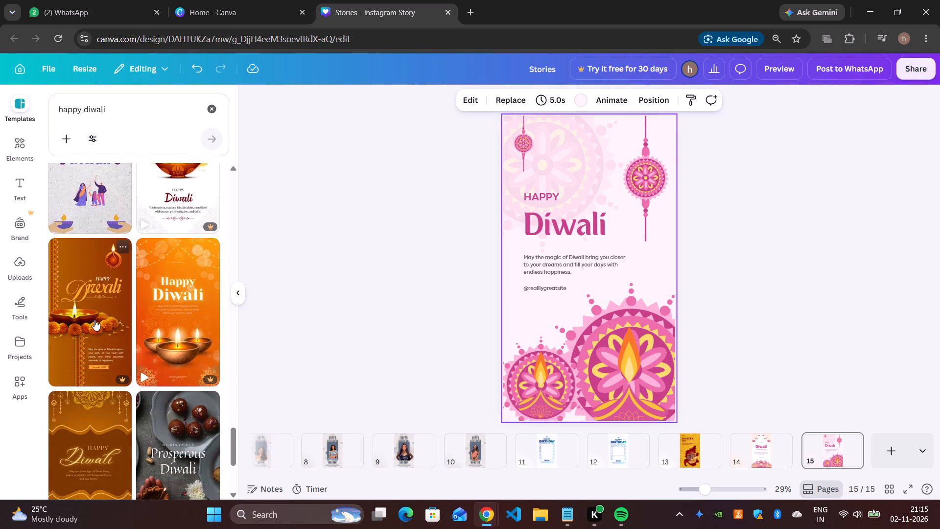
{"action": "scroll", "coordinate": [94, 321], "scroll_direction": "down", "scroll_amount": 2}
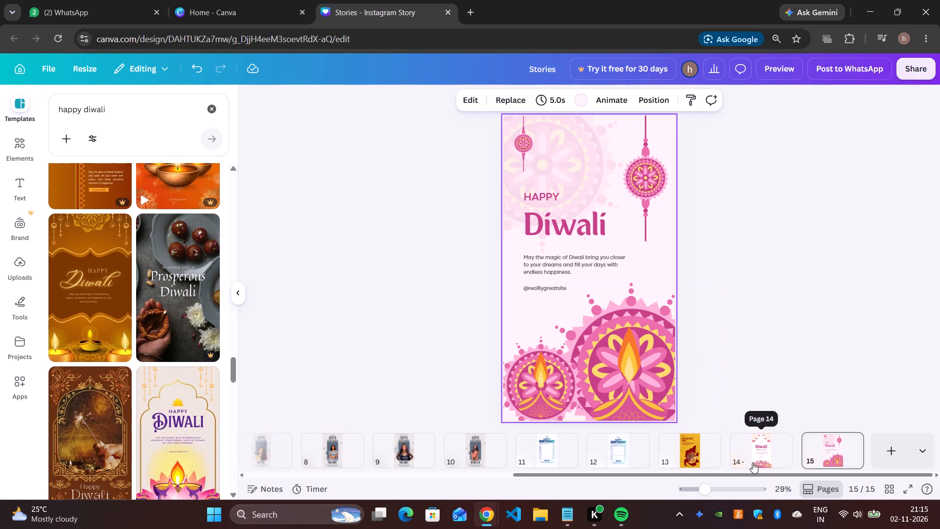
Compare the Diwali designs on pages 14 and 15.
{"action": "left_click", "coordinate": [753, 463]}
{"action": "left_click", "coordinate": [829, 458]}
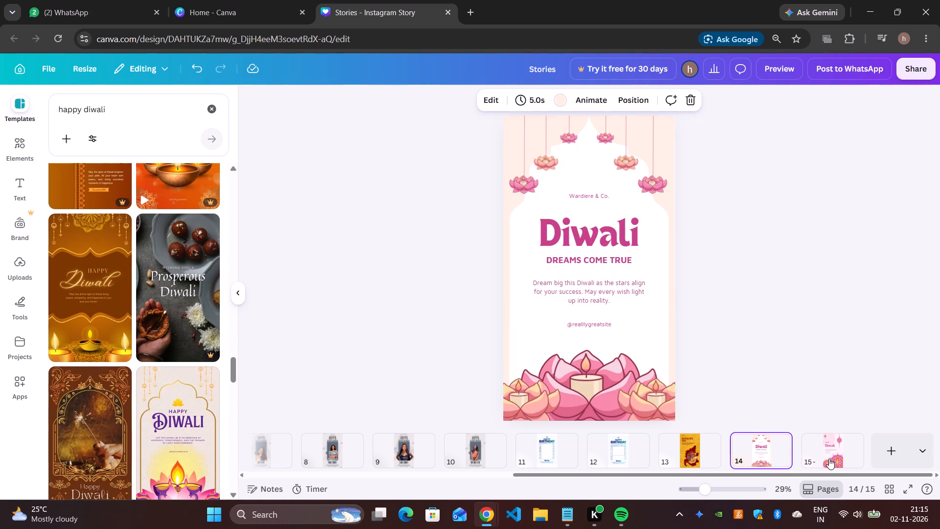
{"action": "scroll", "coordinate": [620, 120], "scroll_direction": "up", "scroll_amount": 1}
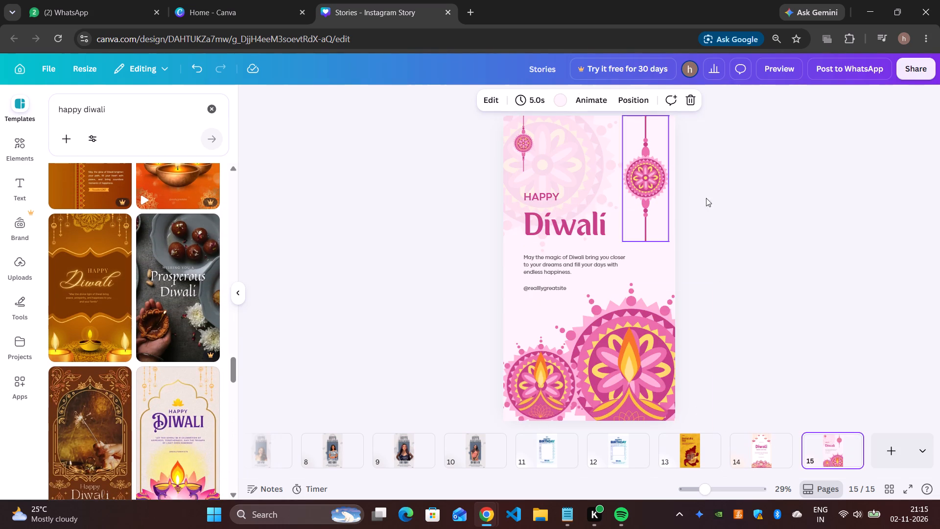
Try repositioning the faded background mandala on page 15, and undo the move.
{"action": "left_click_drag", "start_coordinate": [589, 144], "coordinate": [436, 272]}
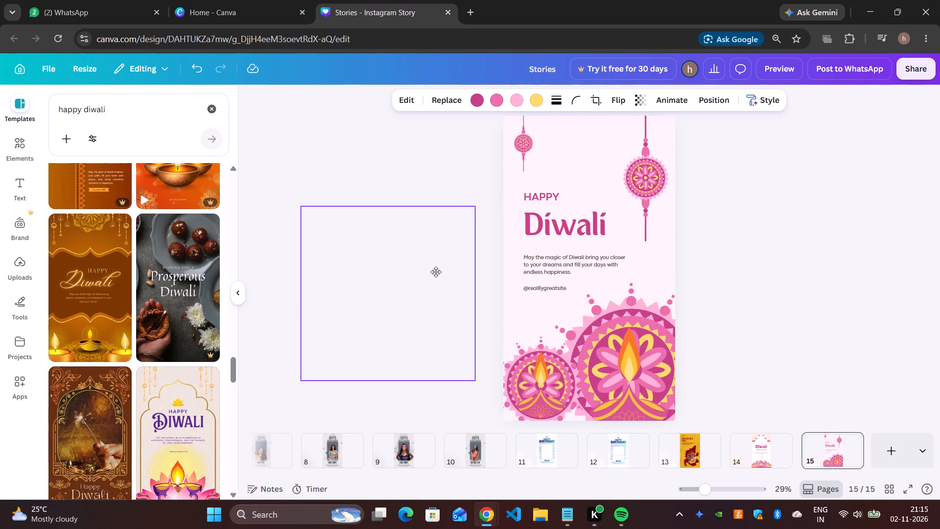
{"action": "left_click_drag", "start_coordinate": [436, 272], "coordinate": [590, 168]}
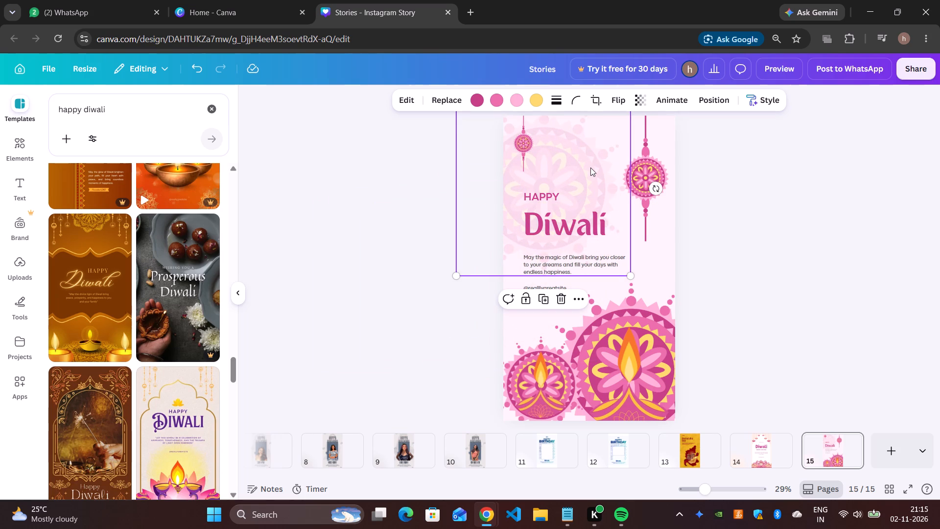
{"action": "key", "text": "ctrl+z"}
Lower the Transparency value of the large background mandala on page 15 to make it much fainter.
{"action": "left_click", "coordinate": [646, 101]}
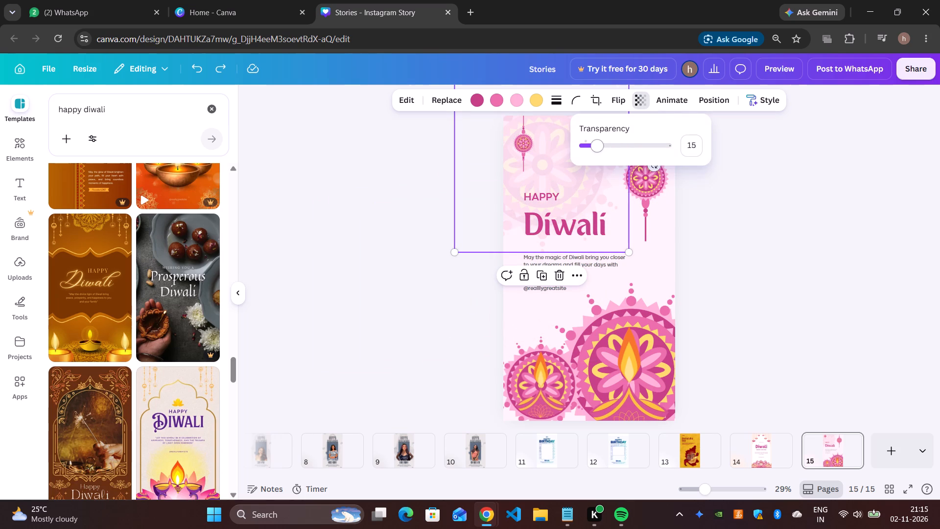
{"action": "left_click_drag", "start_coordinate": [601, 143], "coordinate": [588, 144]}
{"action": "double_click", "coordinate": [752, 216]}
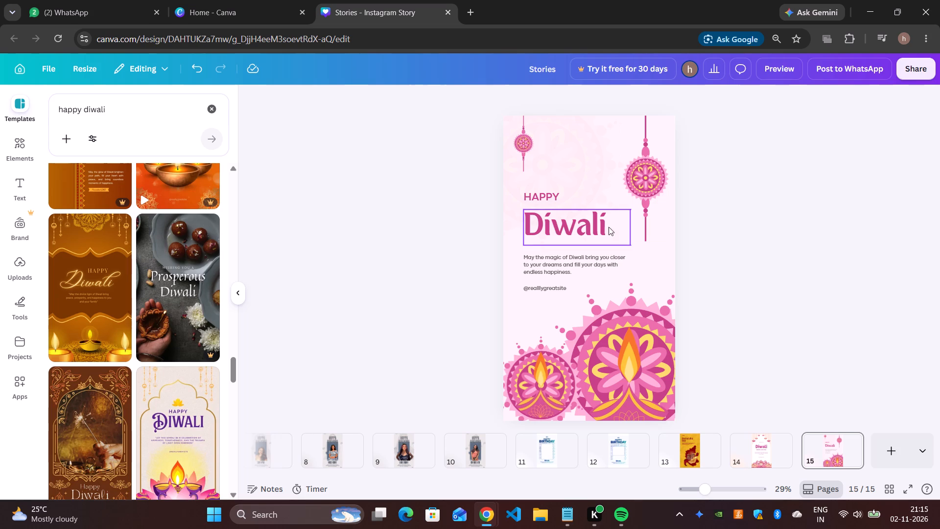
Delete the social handle placeholder text below the greeting message on page 15.
{"action": "left_click", "coordinate": [543, 290]}
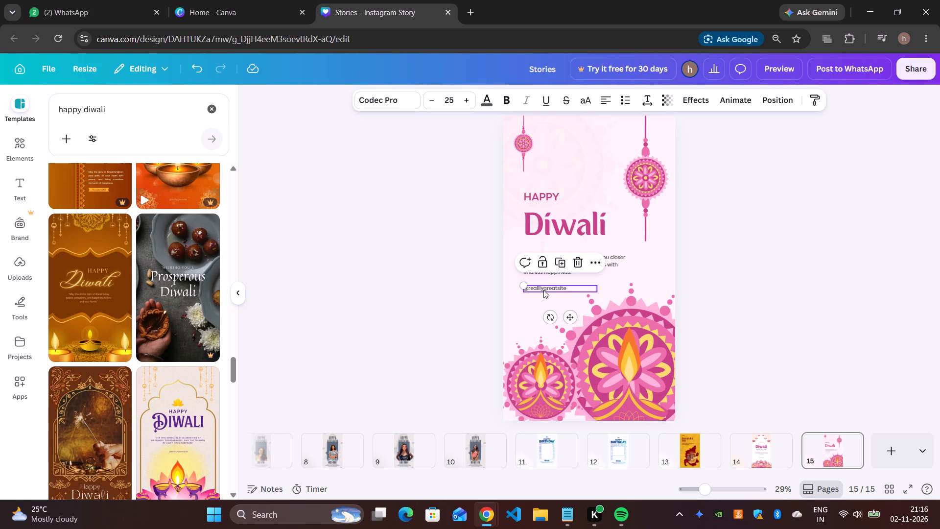
{"action": "key", "text": "Delete"}
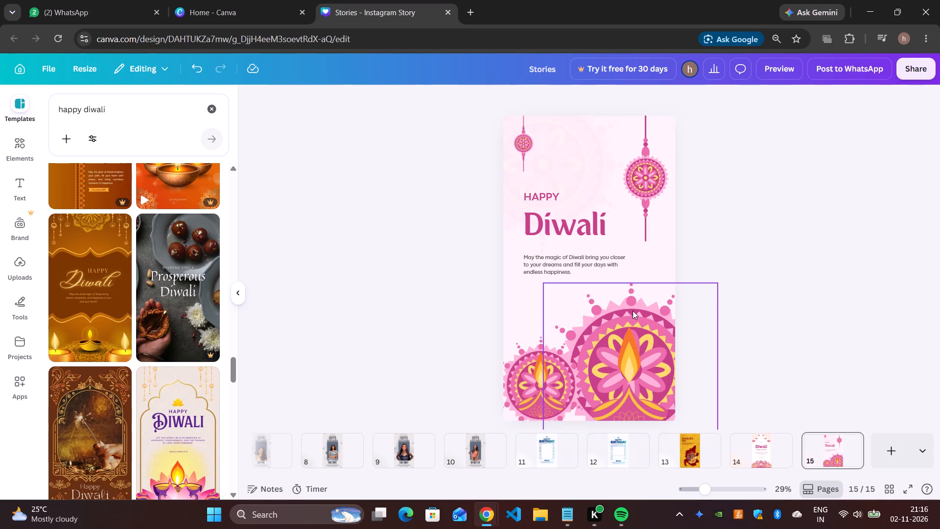
Narrow the HAPPY text box to fit its word on one line and shift it slightly inward above "Diwali".
{"action": "left_click", "coordinate": [560, 200]}
{"action": "left_click_drag", "start_coordinate": [625, 197], "coordinate": [561, 198]}
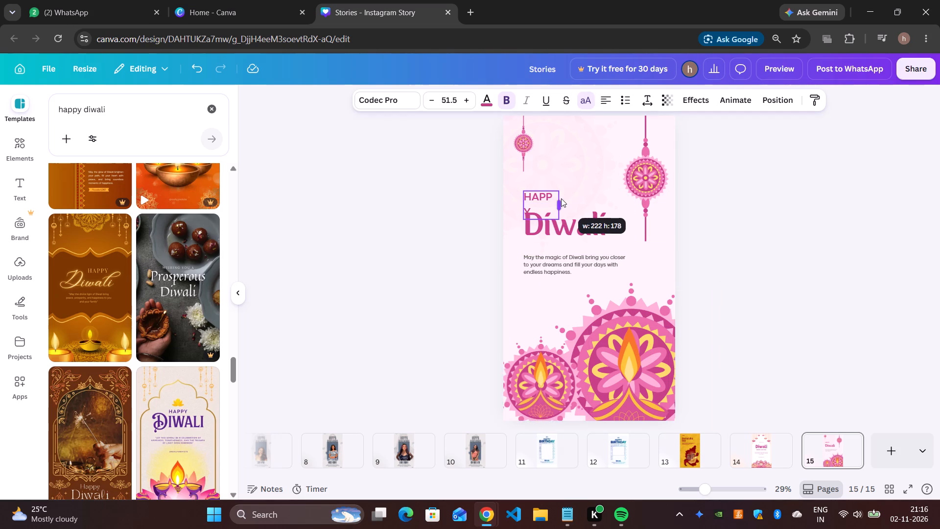
{"action": "left_click_drag", "start_coordinate": [561, 198], "coordinate": [564, 198]}
{"action": "left_click_drag", "start_coordinate": [553, 226], "coordinate": [570, 227]}
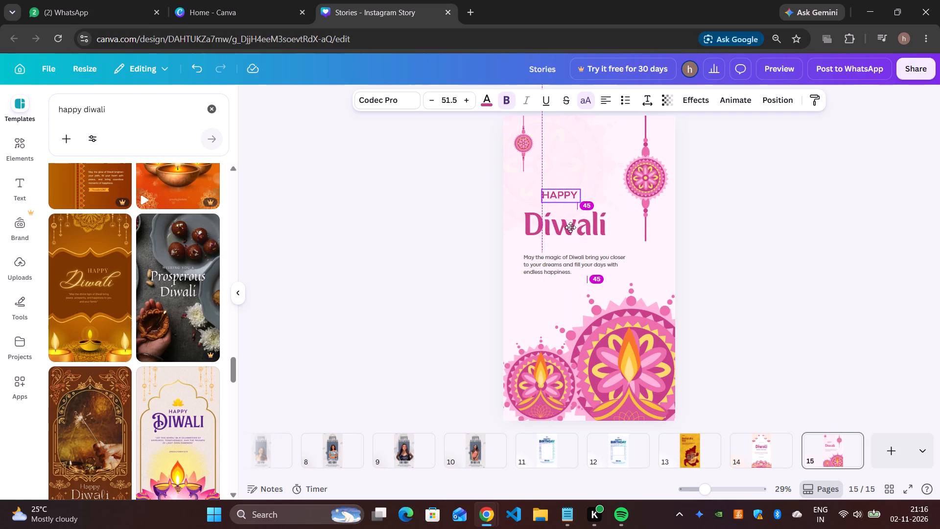
{"action": "left_click_drag", "start_coordinate": [570, 227], "coordinate": [569, 227]}
{"action": "left_click", "coordinate": [790, 259]}
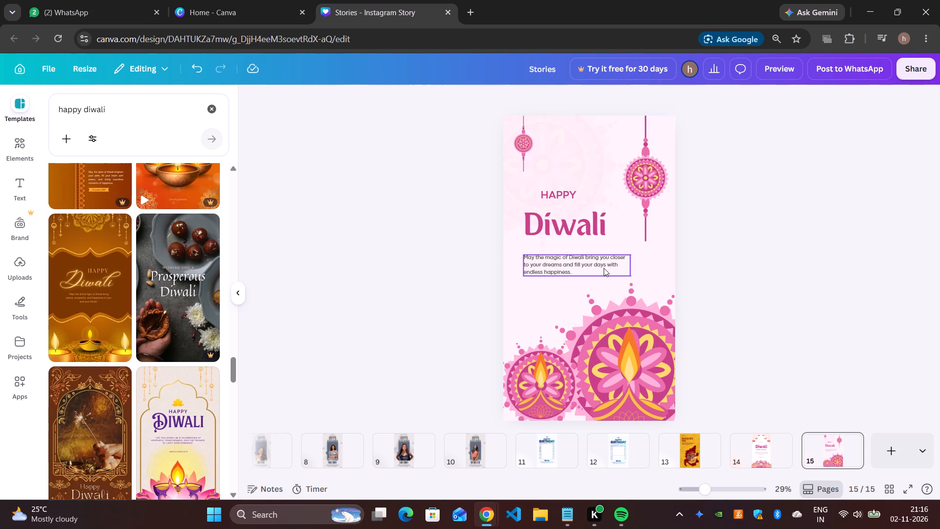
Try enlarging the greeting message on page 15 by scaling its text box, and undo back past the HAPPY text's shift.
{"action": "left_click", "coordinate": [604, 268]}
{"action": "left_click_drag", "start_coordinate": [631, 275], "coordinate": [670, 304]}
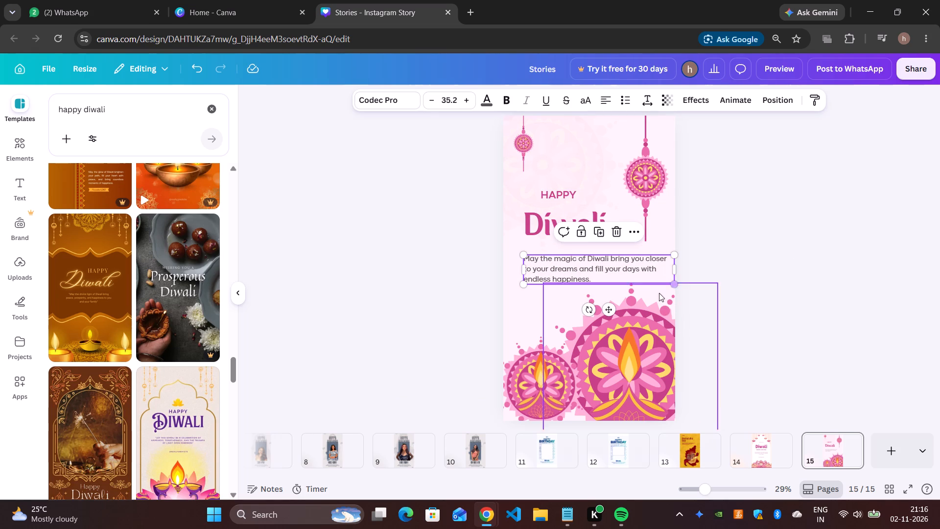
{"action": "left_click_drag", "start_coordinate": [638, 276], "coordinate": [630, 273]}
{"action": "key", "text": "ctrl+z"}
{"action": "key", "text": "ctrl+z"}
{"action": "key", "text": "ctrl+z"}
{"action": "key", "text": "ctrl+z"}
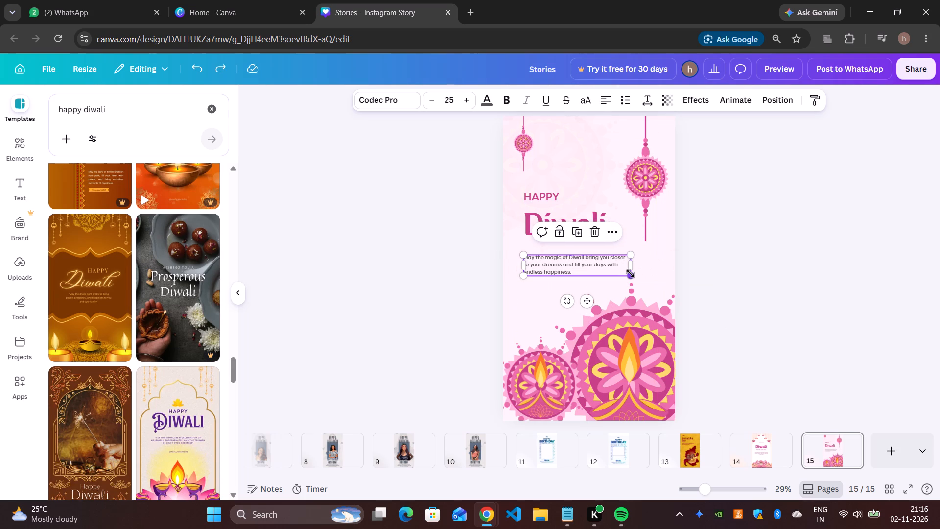
Set the greeting message's font size to 35 on page 15 and widen its text box so it wraps onto three lines.
{"action": "left_click", "coordinate": [770, 273]}
{"action": "left_click", "coordinate": [616, 265]}
{"action": "left_click", "coordinate": [461, 100]}
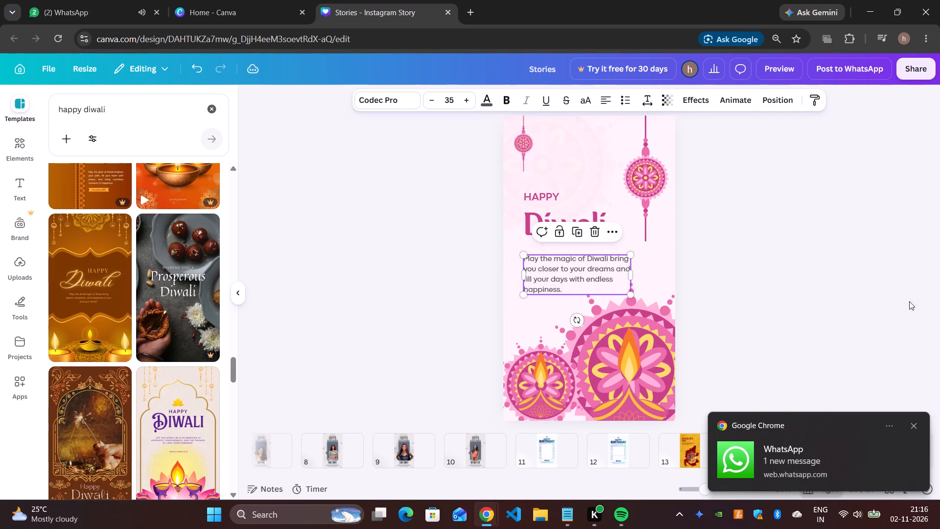
{"action": "left_click_drag", "start_coordinate": [634, 276], "coordinate": [668, 272]}
{"action": "left_click", "coordinate": [754, 262]}
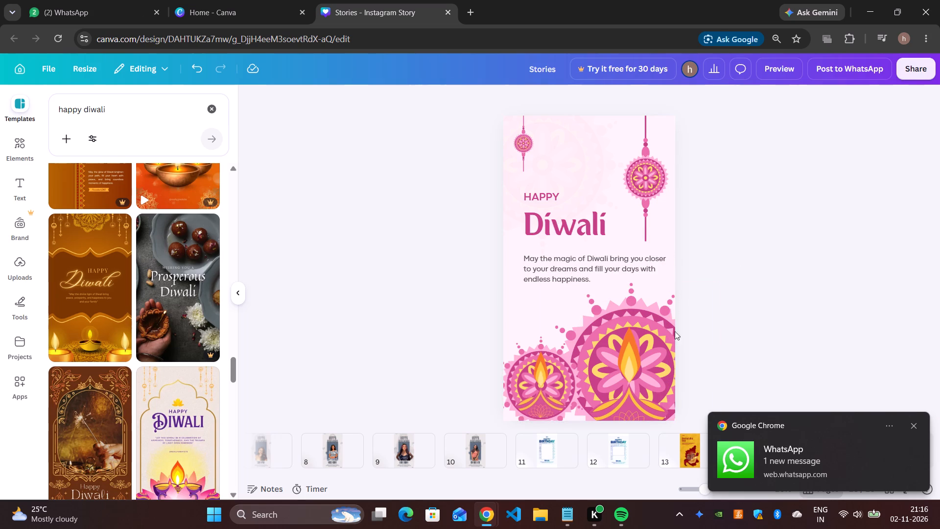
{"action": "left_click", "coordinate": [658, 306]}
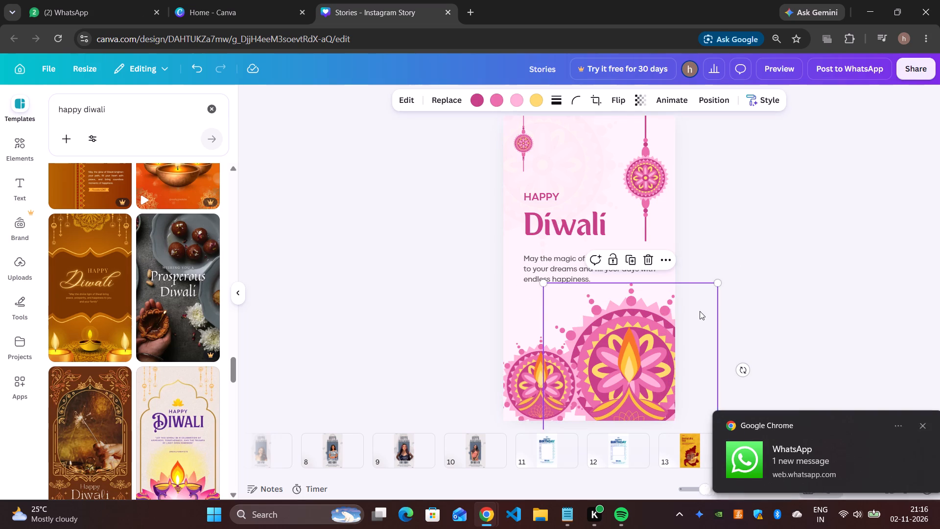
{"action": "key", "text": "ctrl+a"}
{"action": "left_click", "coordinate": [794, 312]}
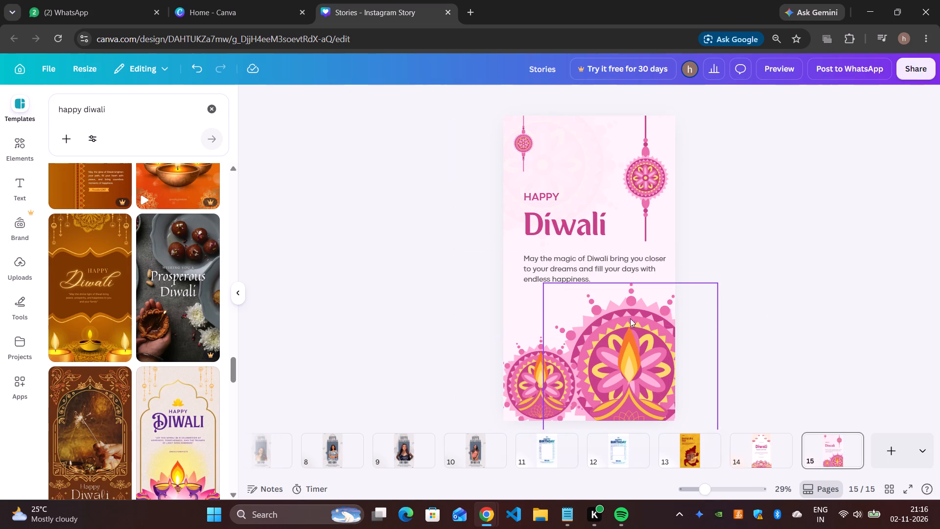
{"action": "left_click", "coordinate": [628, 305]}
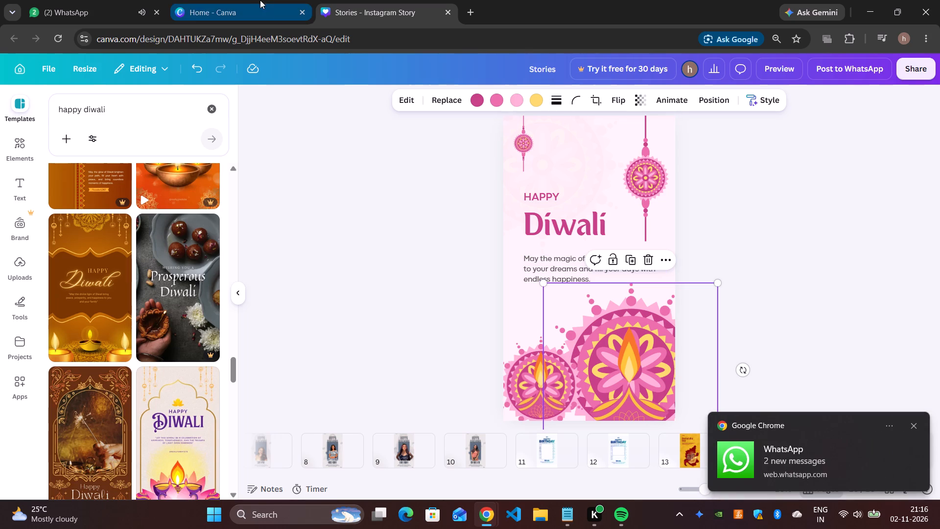
Look through more of the happy diwali template results for another greeting story design.
{"action": "scroll", "coordinate": [200, 230], "scroll_direction": "down", "scroll_amount": 4}
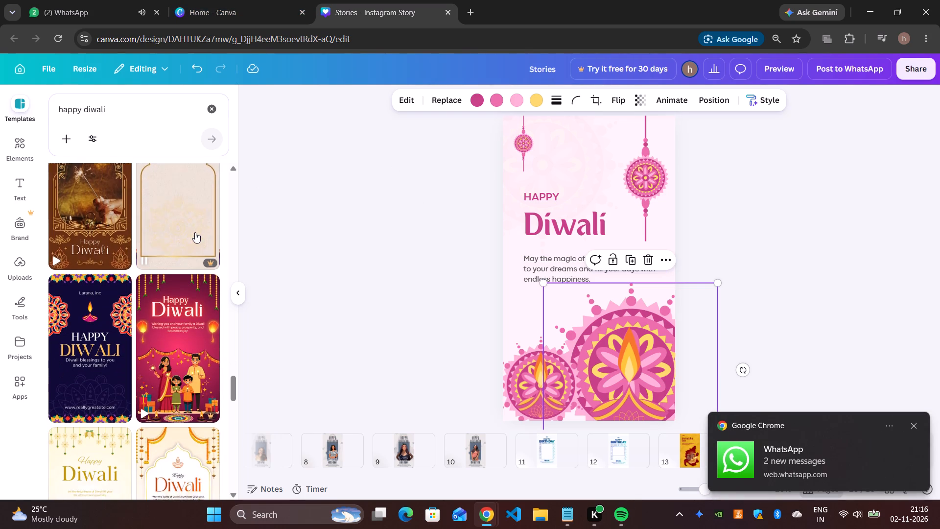
{"action": "scroll", "coordinate": [195, 232], "scroll_direction": "down", "scroll_amount": 2}
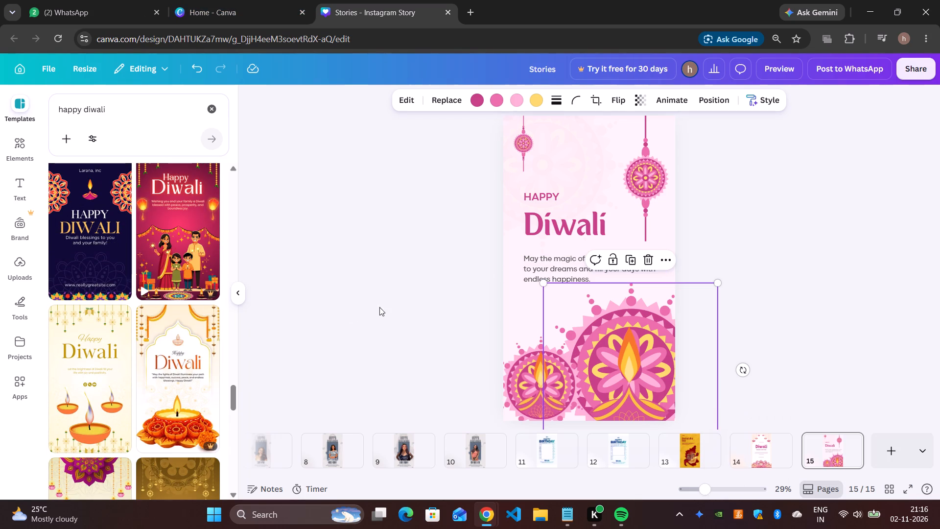
{"action": "scroll", "coordinate": [170, 307], "scroll_direction": "down", "scroll_amount": 3}
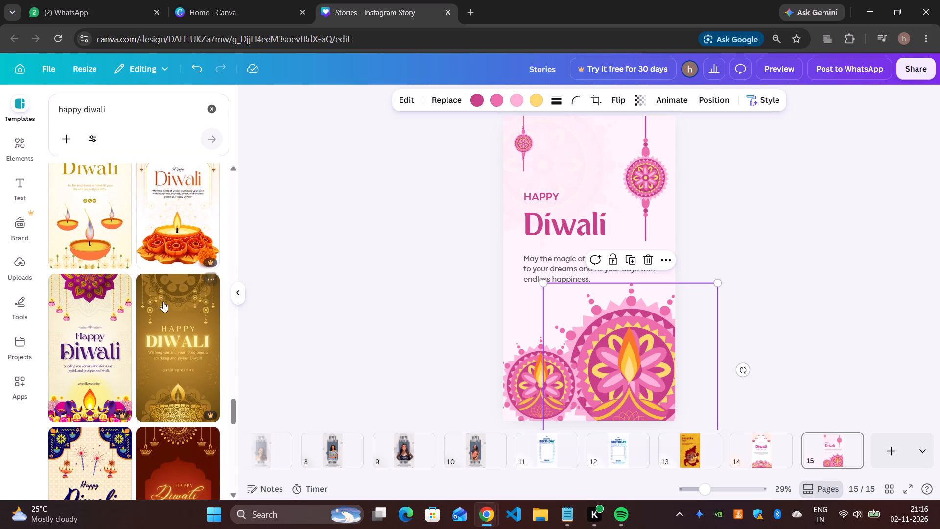
{"action": "scroll", "coordinate": [155, 292], "scroll_direction": "down", "scroll_amount": 1}
{"action": "scroll", "coordinate": [106, 285], "scroll_direction": "down", "scroll_amount": 2}
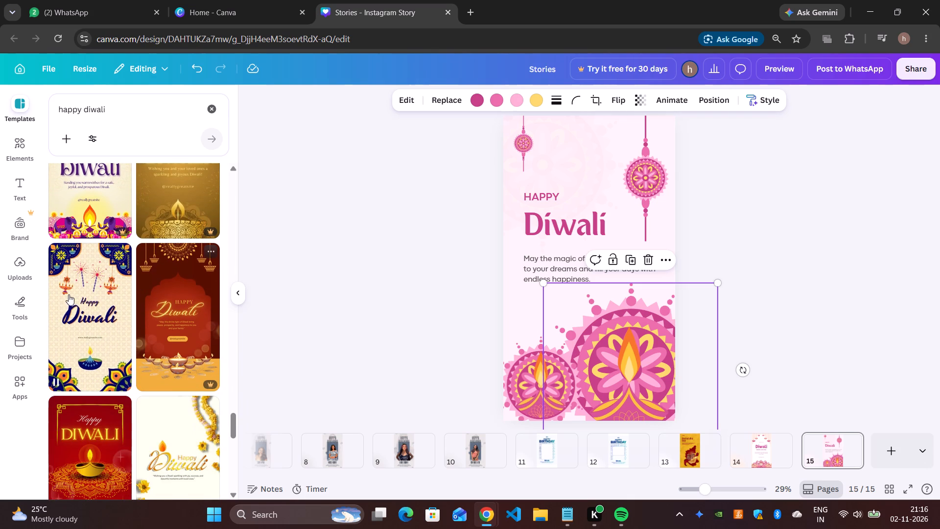
{"action": "scroll", "coordinate": [83, 297], "scroll_direction": "down", "scroll_amount": 5}
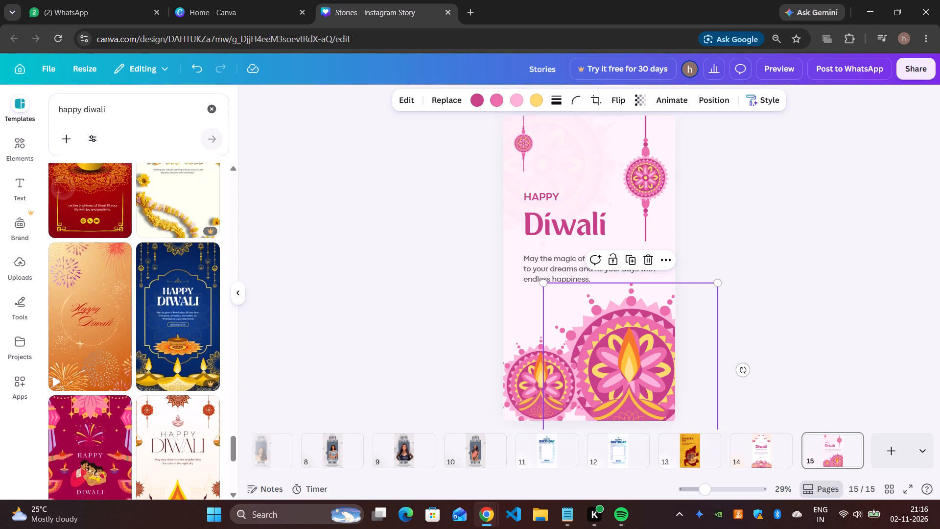
Replace the template search term with "diwali" and run the search.
{"action": "left_click_drag", "start_coordinate": [121, 110], "coordinate": [27, 112]}
{"action": "key", "text": "backslash"}
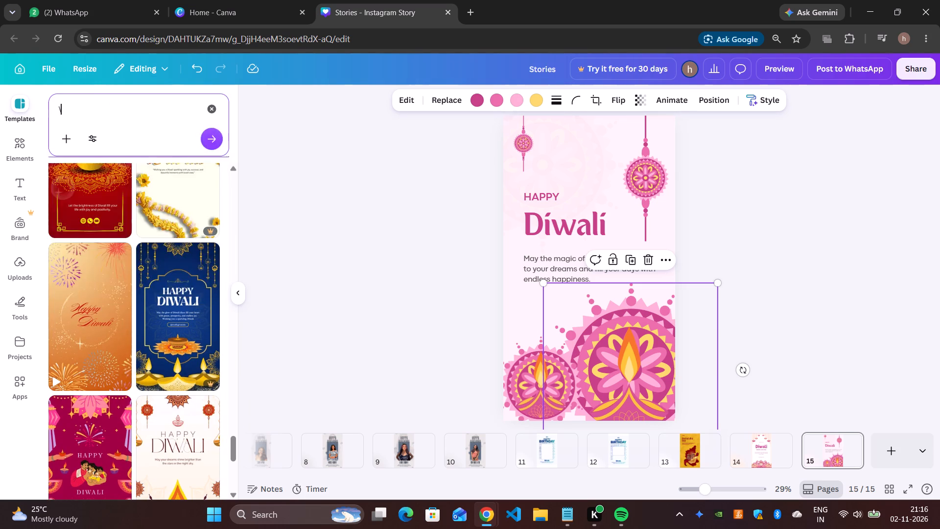
{"action": "key", "text": "BackSpace"}
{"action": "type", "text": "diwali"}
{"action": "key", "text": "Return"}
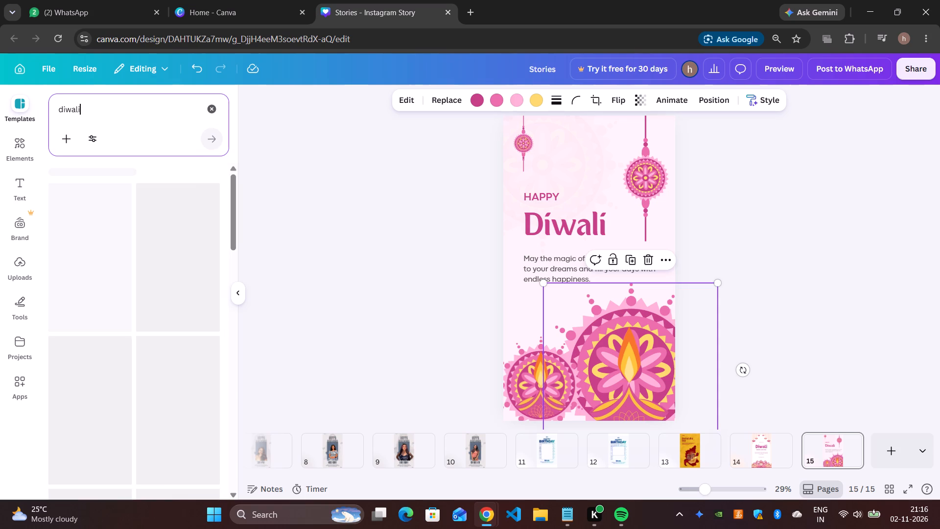
Add a new page 16 and apply the peach Diwali template with the white arch, hanging lanterns and pink lotuses.
{"action": "scroll", "coordinate": [216, 272], "scroll_direction": "down", "scroll_amount": 2}
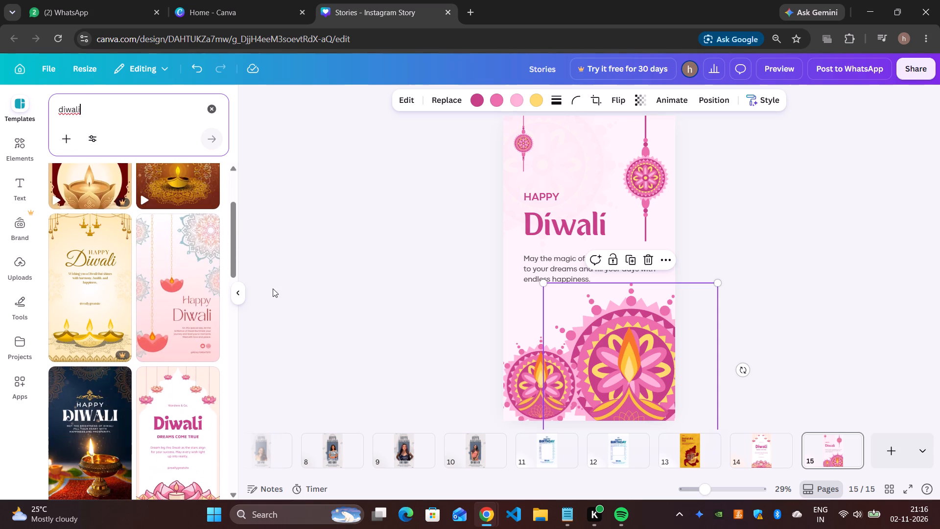
{"action": "scroll", "coordinate": [169, 314], "scroll_direction": "down", "scroll_amount": 7}
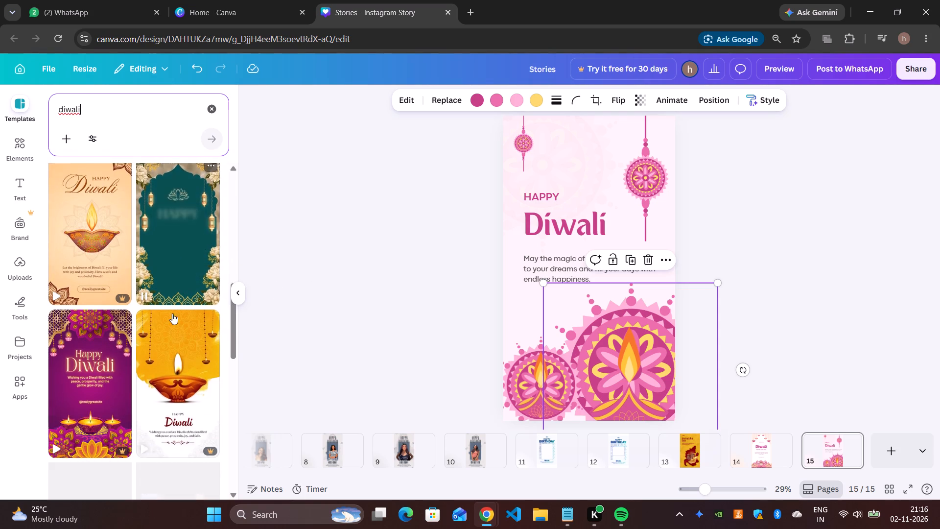
{"action": "scroll", "coordinate": [115, 333], "scroll_direction": "down", "scroll_amount": 1}
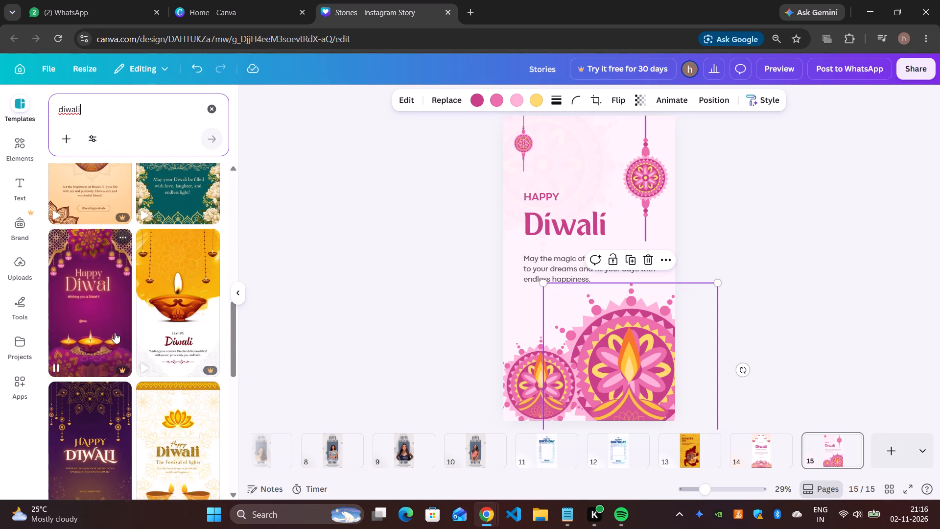
{"action": "scroll", "coordinate": [115, 333], "scroll_direction": "down", "scroll_amount": 3}
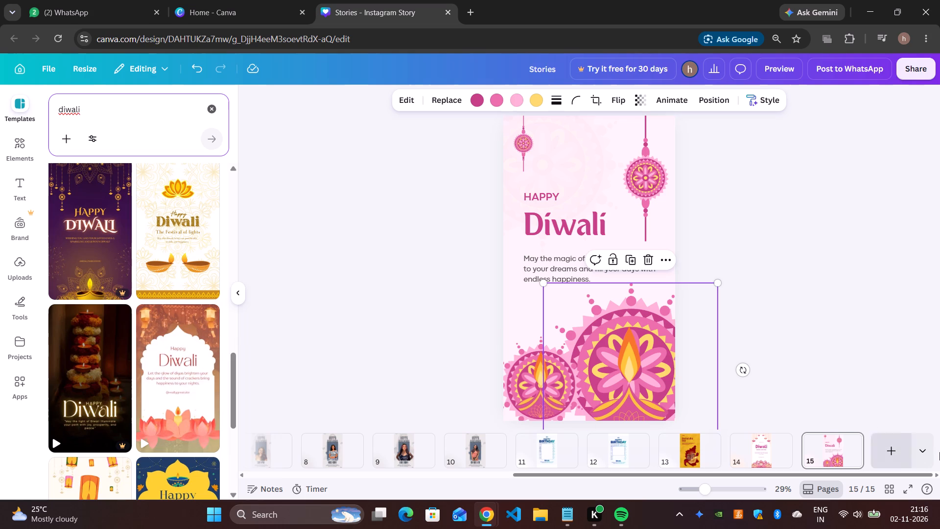
{"action": "left_click", "coordinate": [888, 453]}
{"action": "left_click", "coordinate": [195, 389]}
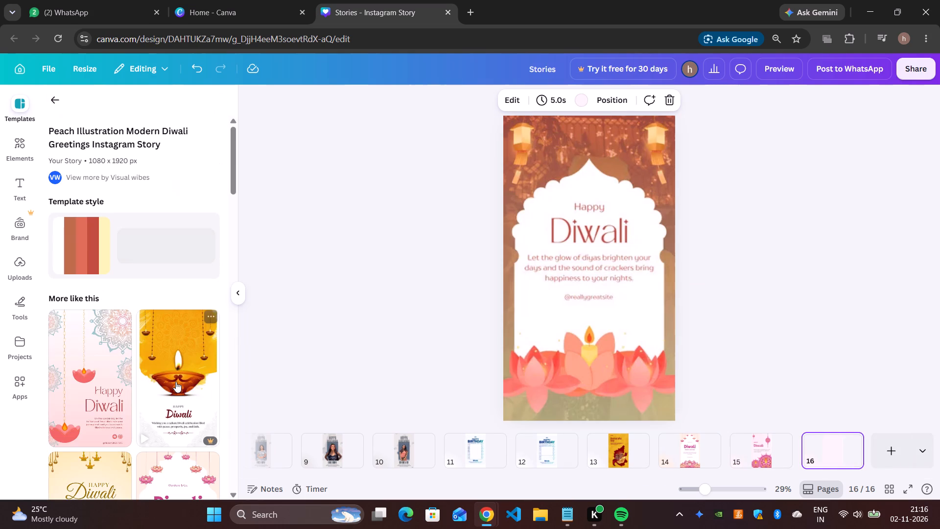
Compare the Diwali designs on pages 14, 15 and 16.
{"action": "left_click", "coordinate": [678, 457]}
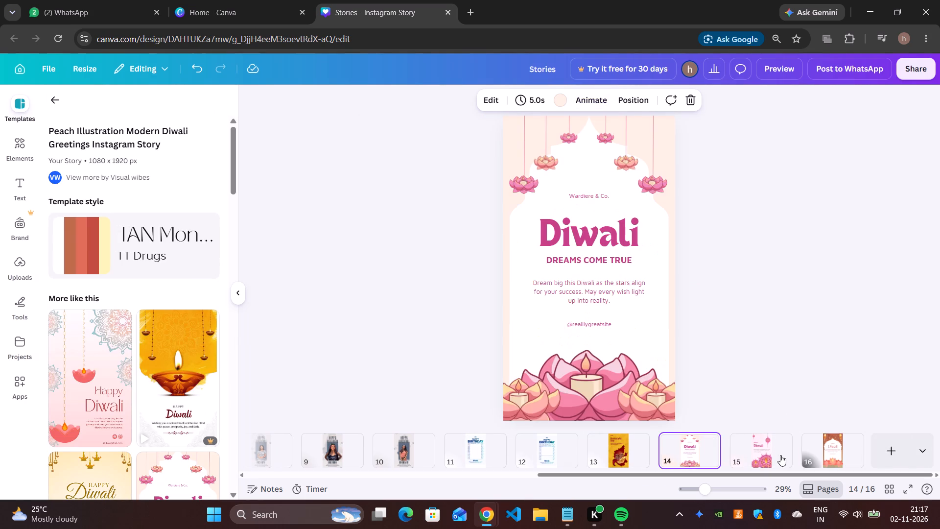
{"action": "left_click", "coordinate": [766, 455]}
{"action": "left_click", "coordinate": [833, 454]}
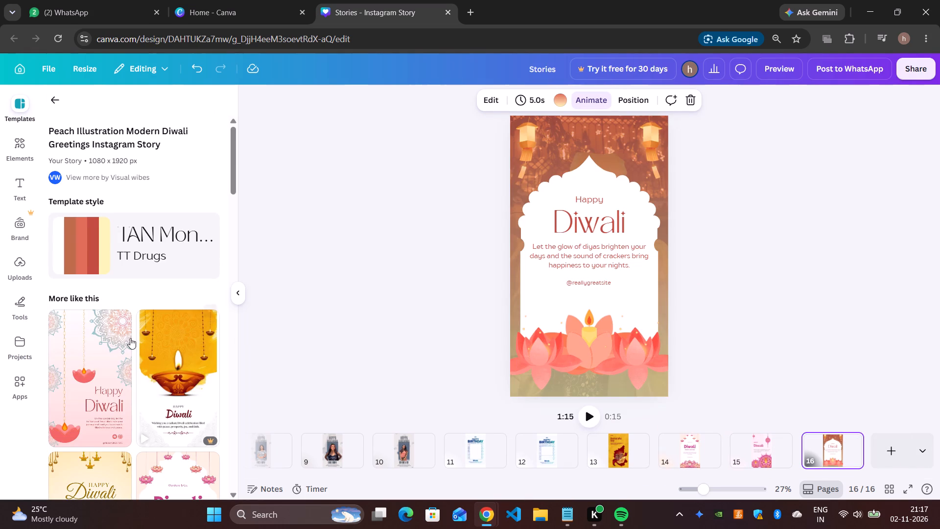
Look through the templates similar to the peach Diwali design, and return to the diwali search results.
{"action": "scroll", "coordinate": [130, 338], "scroll_direction": "down", "scroll_amount": 1}
{"action": "scroll", "coordinate": [160, 275], "scroll_direction": "down", "scroll_amount": 3}
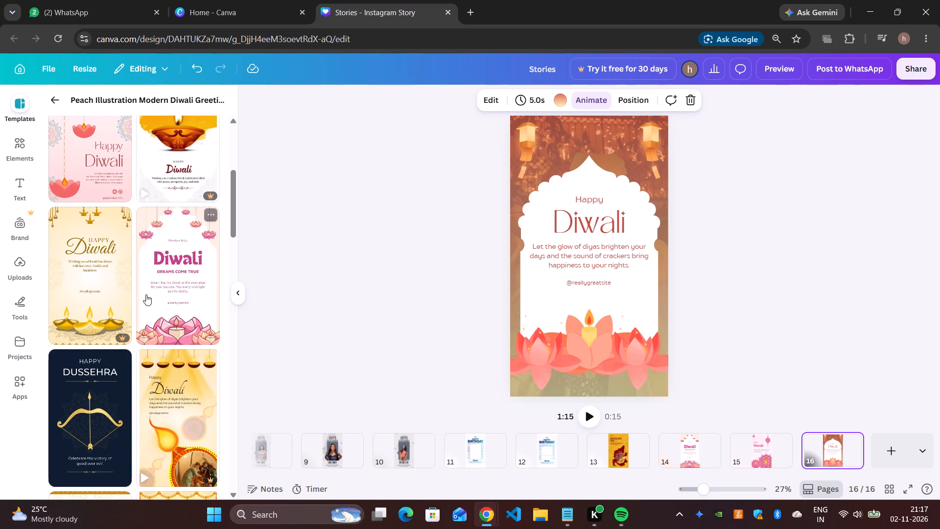
{"action": "scroll", "coordinate": [146, 294], "scroll_direction": "down", "scroll_amount": 2}
{"action": "scroll", "coordinate": [163, 253], "scroll_direction": "down", "scroll_amount": 5}
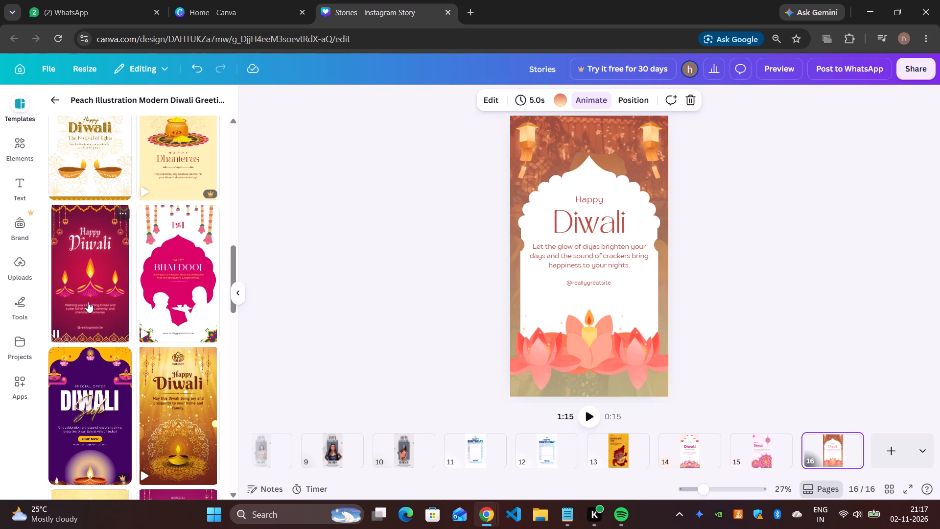
{"action": "left_click", "coordinate": [55, 93]}
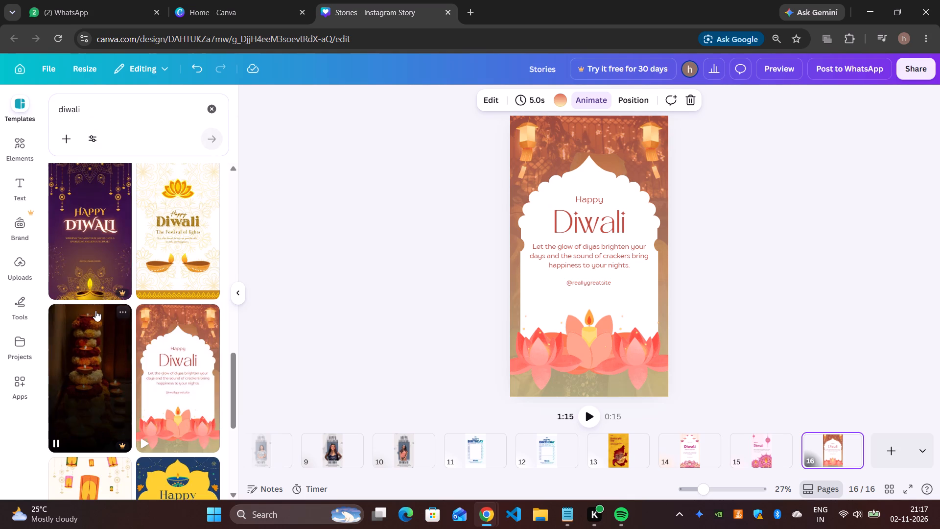
Look through the "diwali" template results for another story design.
{"action": "scroll", "coordinate": [98, 311], "scroll_direction": "down", "scroll_amount": 1}
{"action": "scroll", "coordinate": [236, 313], "scroll_direction": "down", "scroll_amount": 4}
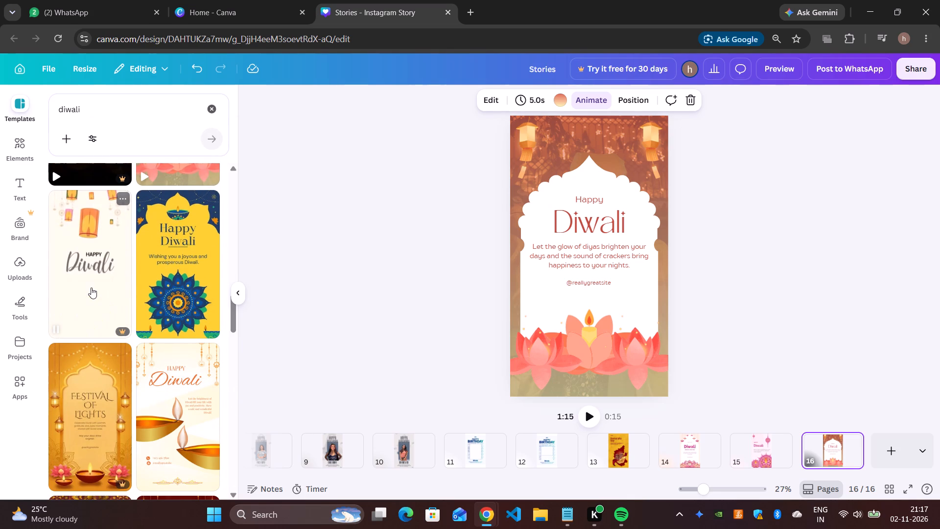
{"action": "scroll", "coordinate": [91, 288], "scroll_direction": "down", "scroll_amount": 2}
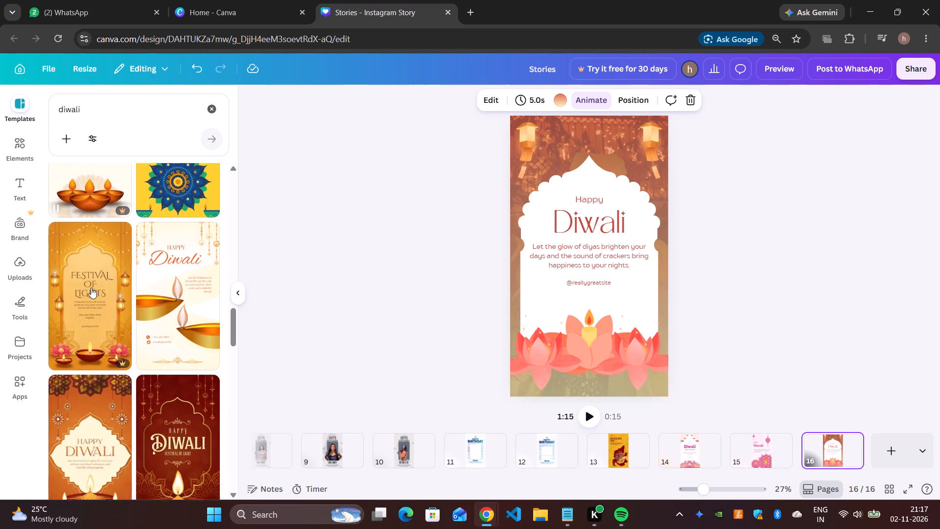
{"action": "scroll", "coordinate": [115, 298], "scroll_direction": "down", "scroll_amount": 2}
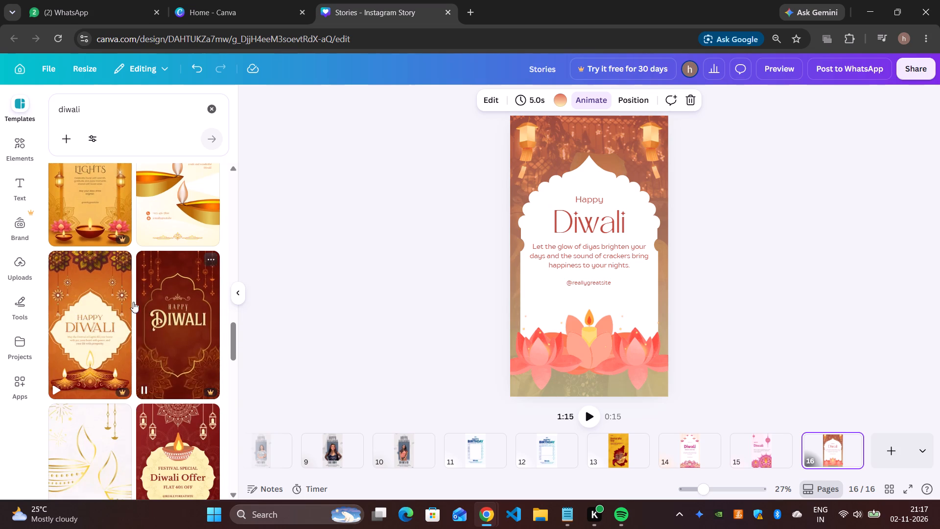
{"action": "scroll", "coordinate": [172, 318], "scroll_direction": "down", "scroll_amount": 3}
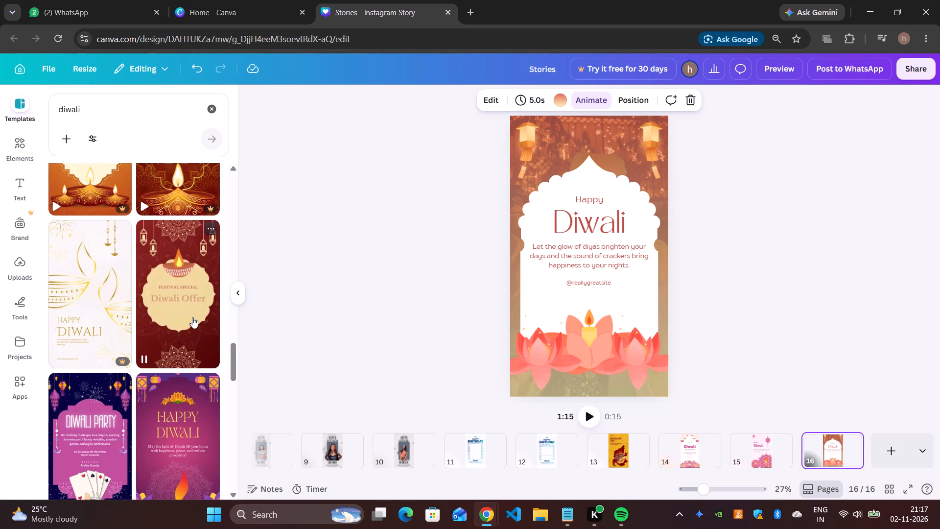
{"action": "scroll", "coordinate": [192, 317], "scroll_direction": "down", "scroll_amount": 2}
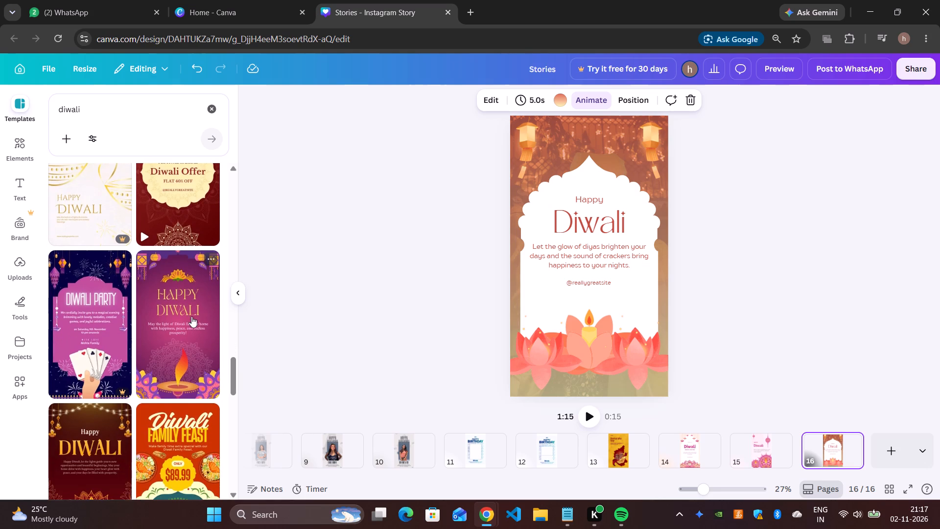
{"action": "scroll", "coordinate": [178, 317], "scroll_direction": "down", "scroll_amount": 1}
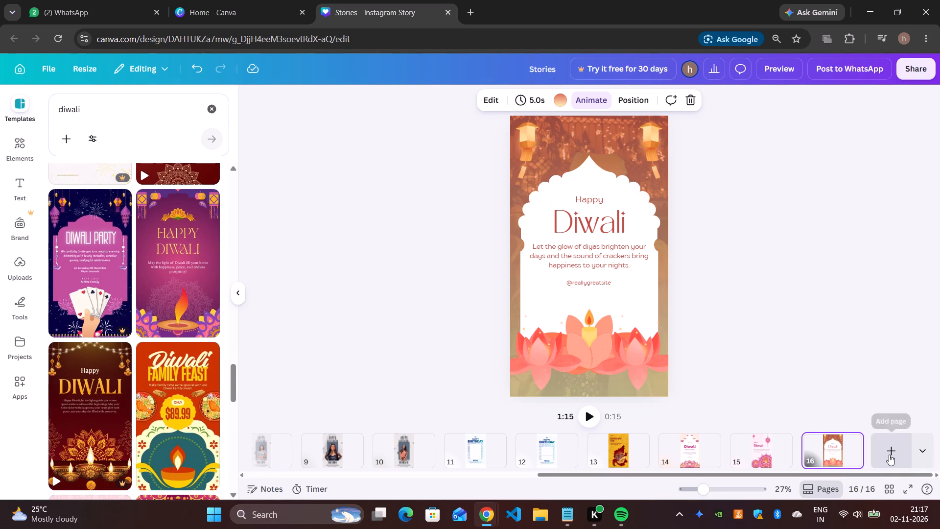
Add a new page after page 16.
{"action": "left_click", "coordinate": [889, 455]}
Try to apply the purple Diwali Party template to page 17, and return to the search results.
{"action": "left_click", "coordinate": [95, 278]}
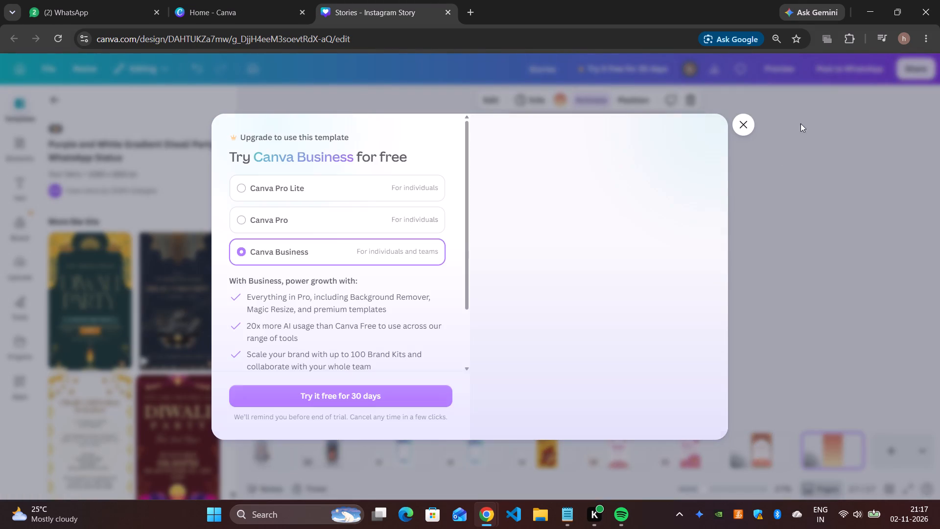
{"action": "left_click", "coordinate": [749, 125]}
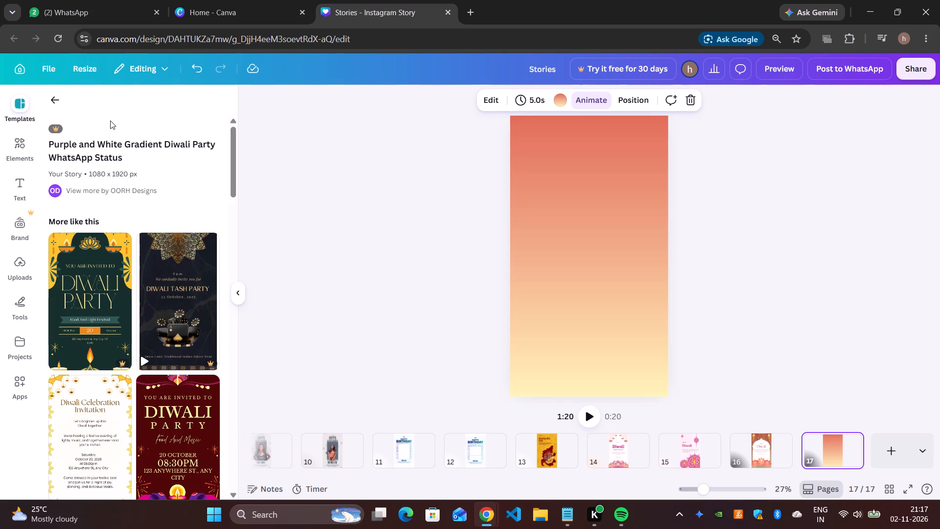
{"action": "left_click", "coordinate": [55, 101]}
Apply the purple illustrated "Happy Diwali Festival of Lights" template with the courtyard rangoli to page 17.
{"action": "scroll", "coordinate": [114, 345], "scroll_direction": "down", "scroll_amount": 2}
{"action": "scroll", "coordinate": [149, 319], "scroll_direction": "down", "scroll_amount": 2}
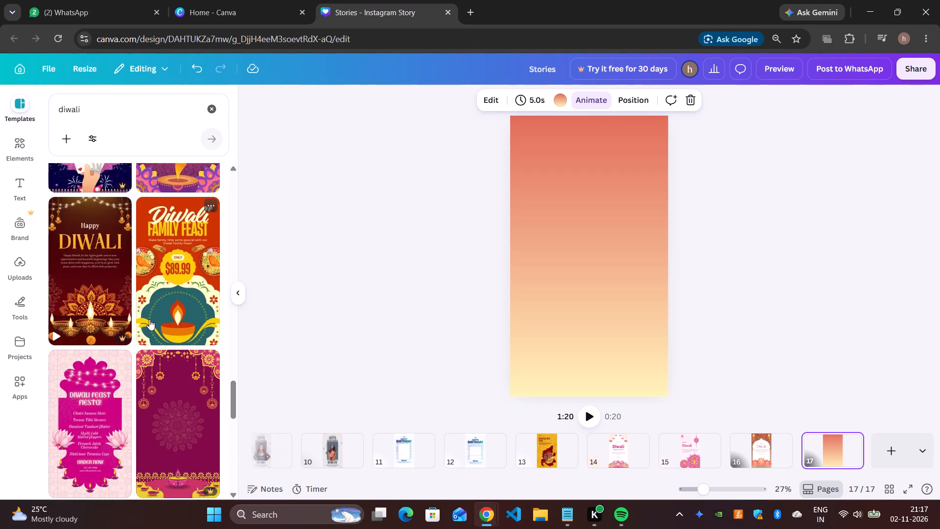
{"action": "scroll", "coordinate": [154, 318], "scroll_direction": "up", "scroll_amount": 1}
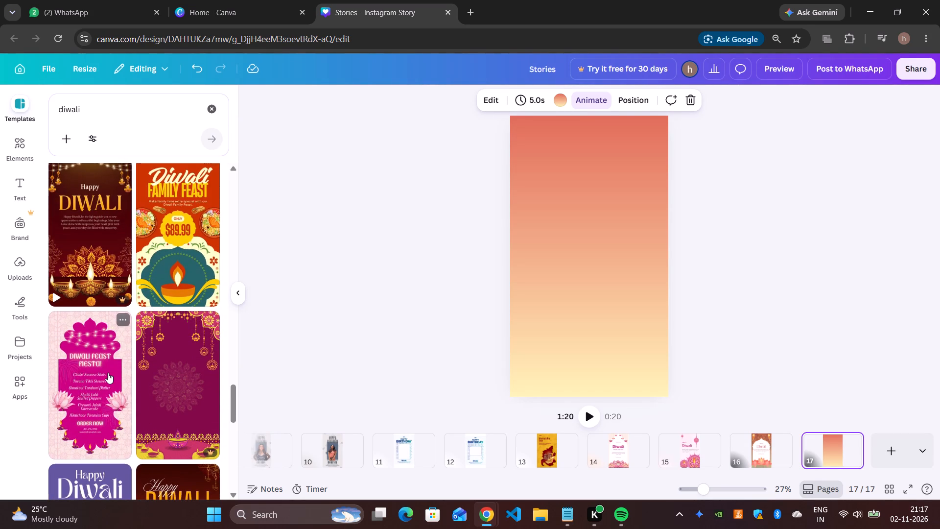
{"action": "scroll", "coordinate": [140, 372], "scroll_direction": "down", "scroll_amount": 3}
{"action": "scroll", "coordinate": [197, 321], "scroll_direction": "down", "scroll_amount": 2}
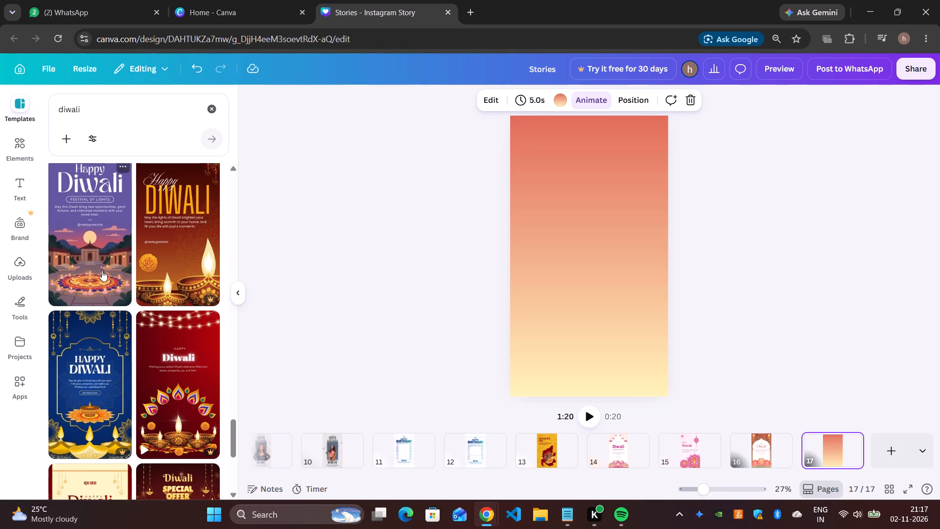
{"action": "scroll", "coordinate": [102, 270], "scroll_direction": "up", "scroll_amount": 1}
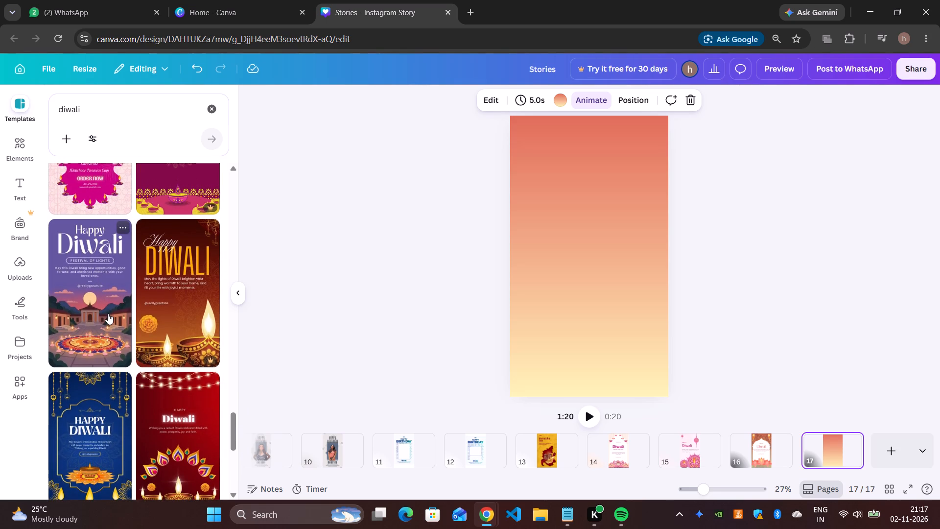
{"action": "left_click", "coordinate": [108, 313]}
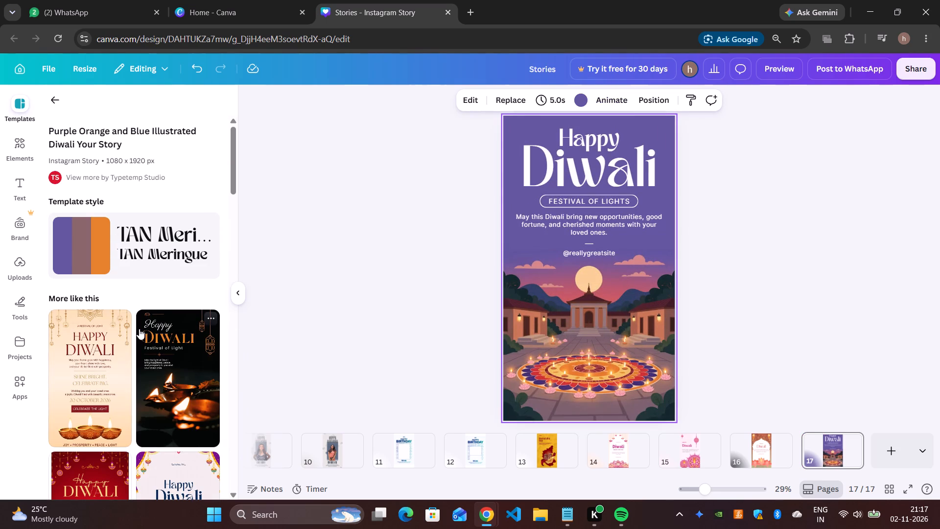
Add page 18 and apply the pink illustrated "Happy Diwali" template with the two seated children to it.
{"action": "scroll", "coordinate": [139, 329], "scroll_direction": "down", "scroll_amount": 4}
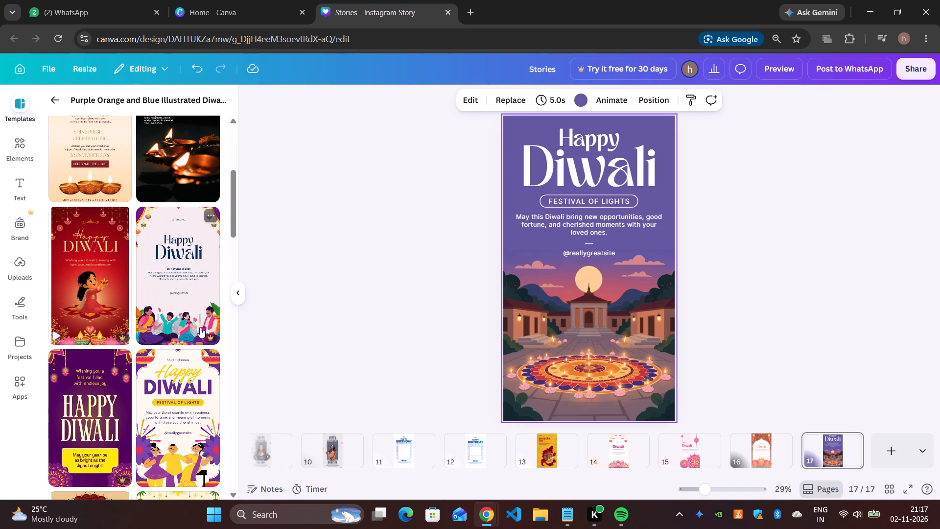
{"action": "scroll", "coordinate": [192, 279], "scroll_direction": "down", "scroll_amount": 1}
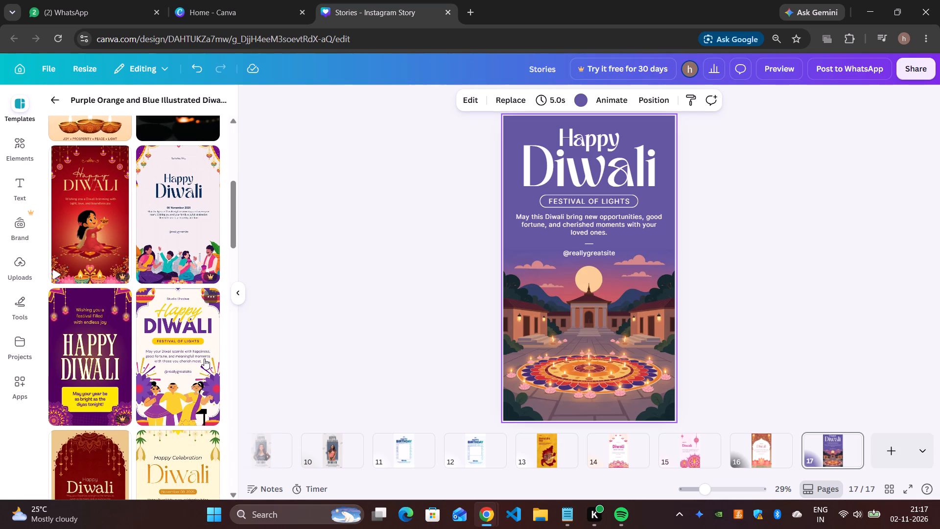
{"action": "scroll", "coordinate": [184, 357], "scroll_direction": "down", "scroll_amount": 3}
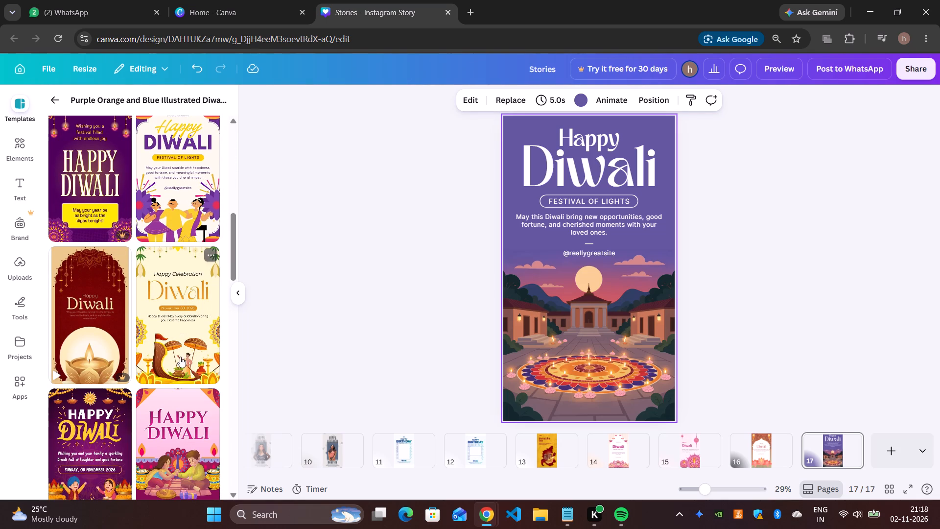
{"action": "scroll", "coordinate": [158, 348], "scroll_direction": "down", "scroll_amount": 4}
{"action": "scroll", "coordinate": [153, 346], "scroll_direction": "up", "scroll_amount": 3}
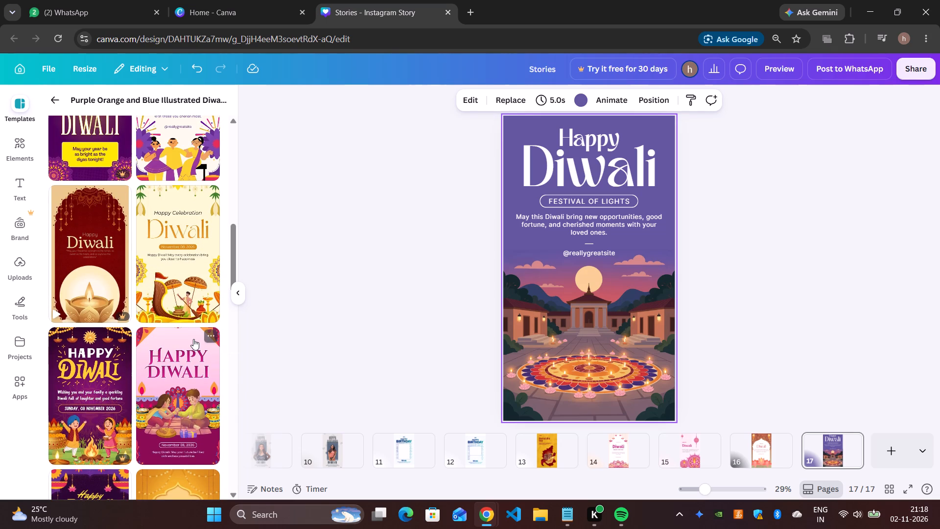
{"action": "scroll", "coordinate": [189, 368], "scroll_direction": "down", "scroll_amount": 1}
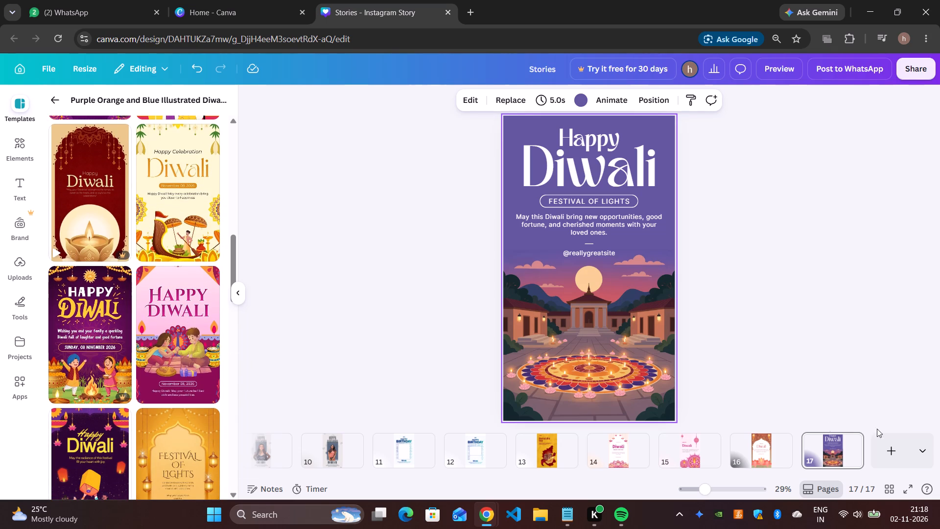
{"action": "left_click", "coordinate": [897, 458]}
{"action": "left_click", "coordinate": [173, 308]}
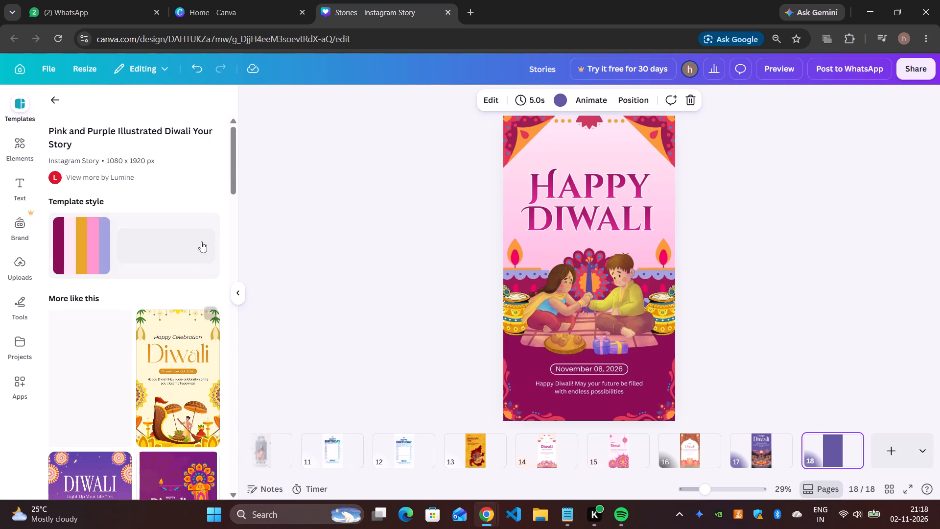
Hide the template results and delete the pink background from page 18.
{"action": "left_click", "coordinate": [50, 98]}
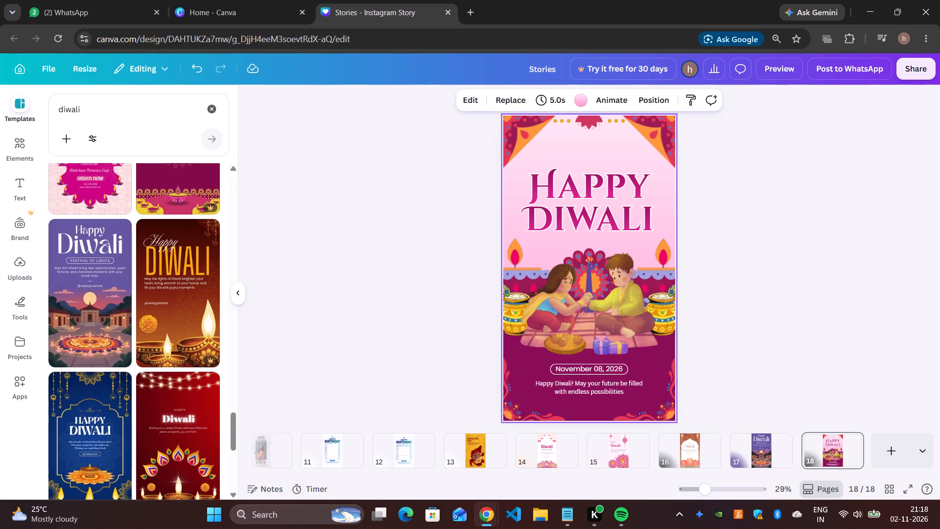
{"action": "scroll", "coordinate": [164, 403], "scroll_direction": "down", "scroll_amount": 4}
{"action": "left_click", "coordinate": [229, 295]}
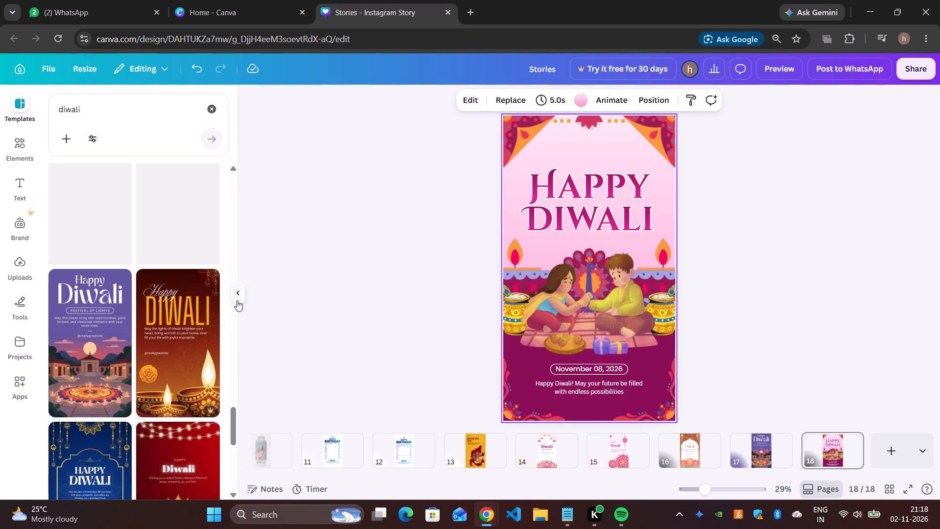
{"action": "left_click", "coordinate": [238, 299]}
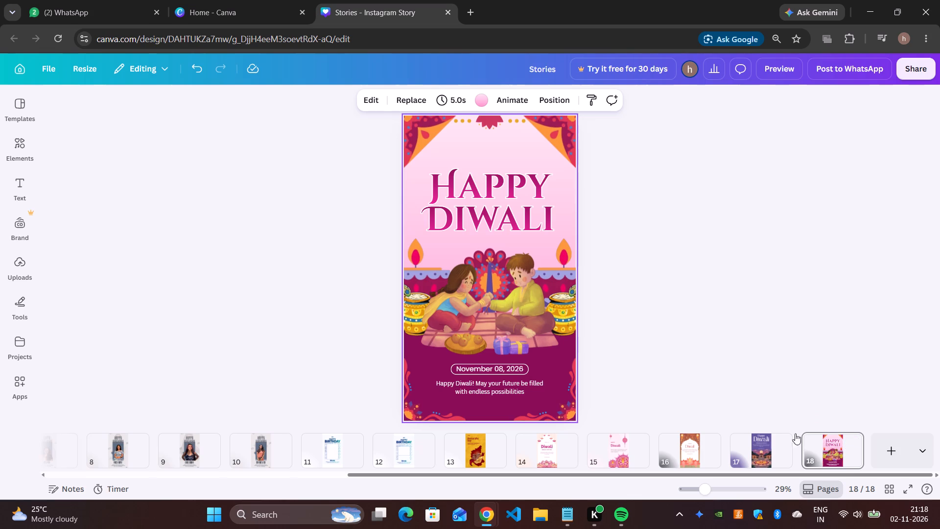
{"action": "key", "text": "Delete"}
{"action": "left_click", "coordinate": [764, 450]}
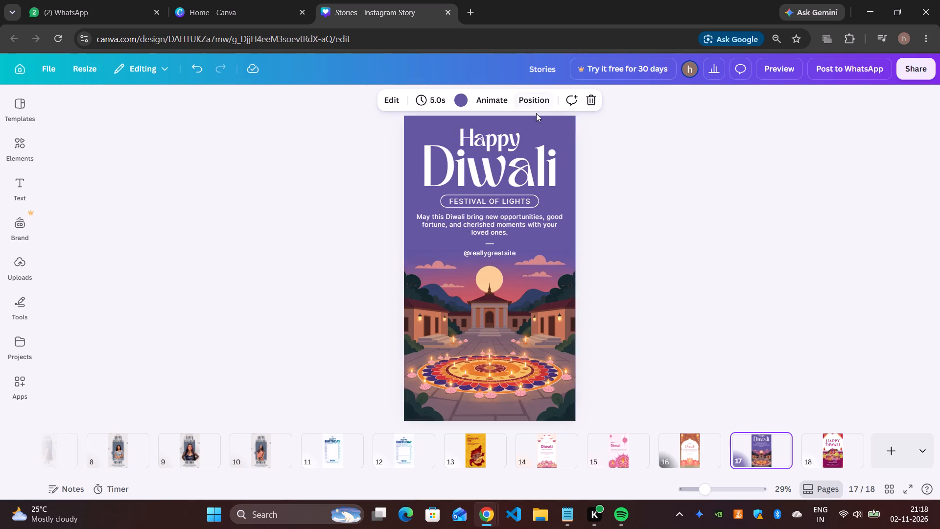
{"action": "left_click", "coordinate": [552, 127]}
{"action": "left_click", "coordinate": [698, 453]}
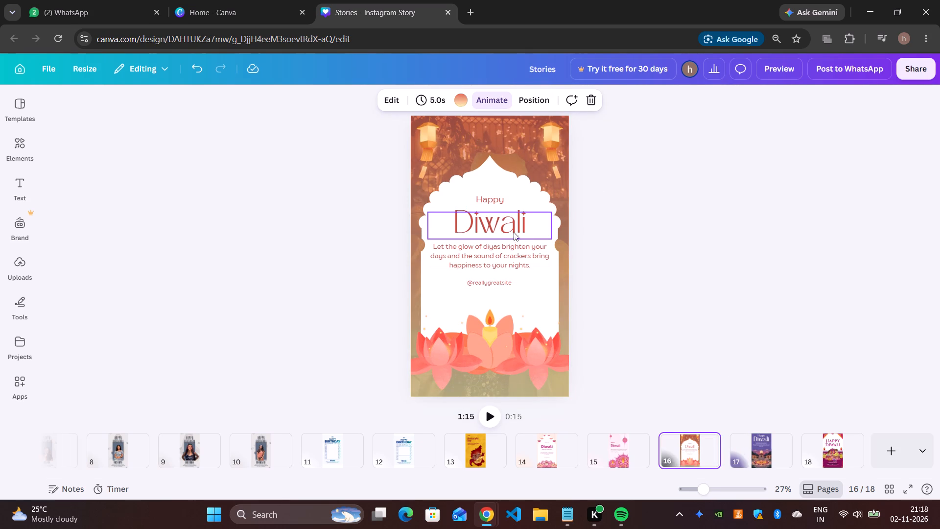
{"action": "left_click", "coordinate": [508, 279]}
{"action": "key", "text": "Delete"}
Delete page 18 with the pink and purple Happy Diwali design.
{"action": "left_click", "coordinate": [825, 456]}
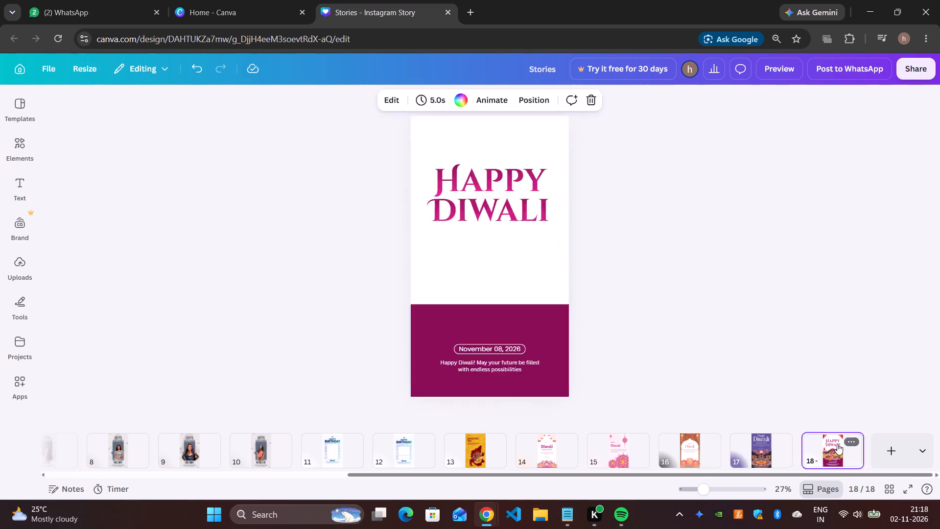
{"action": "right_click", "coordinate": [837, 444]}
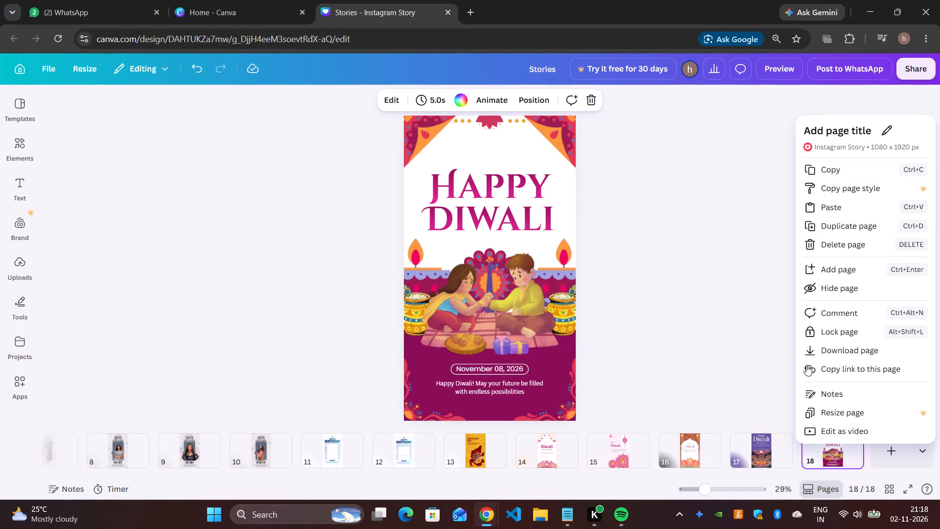
Delete page 18 with the two seated children and the pink and purple Happy Diwali design.
{"action": "left_click", "coordinate": [748, 372]}
{"action": "key", "text": "Delete"}
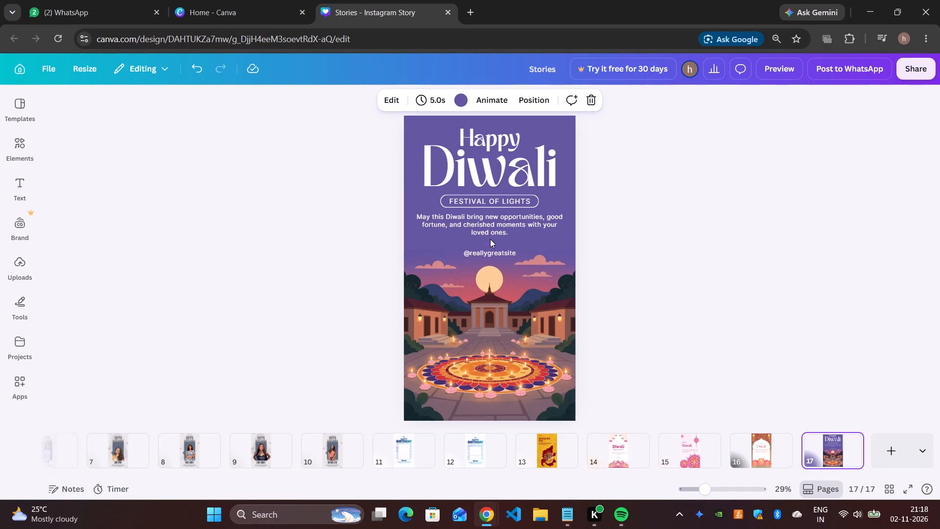
{"action": "left_click", "coordinate": [494, 256]}
{"action": "key", "text": "Delete"}
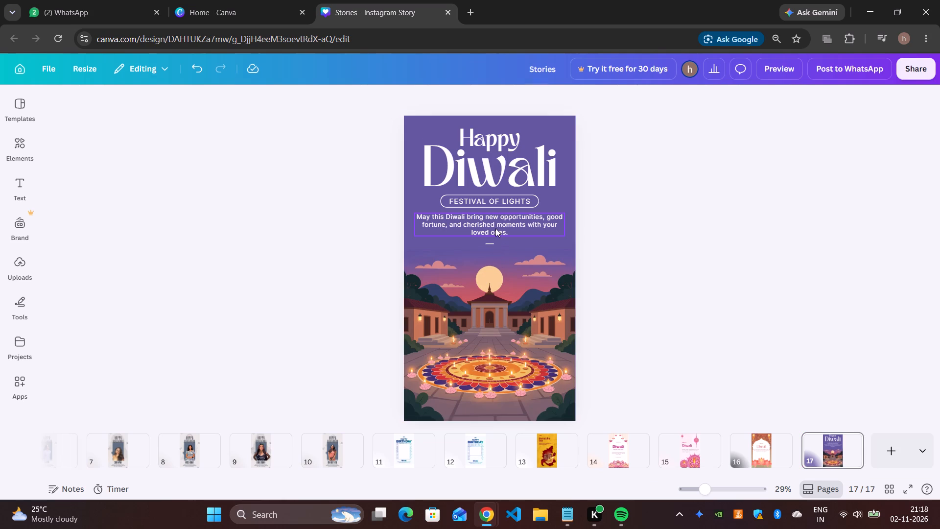
Delete the "Wardiere & Co." company name and the placeholder website handle from the pink lotus Diwali design on page 14.
{"action": "left_click", "coordinate": [763, 456]}
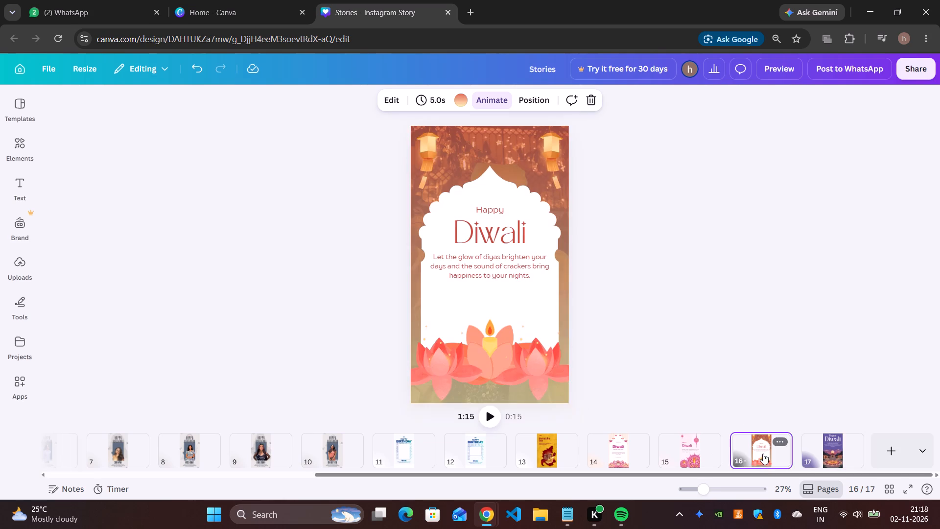
{"action": "left_click", "coordinate": [687, 450]}
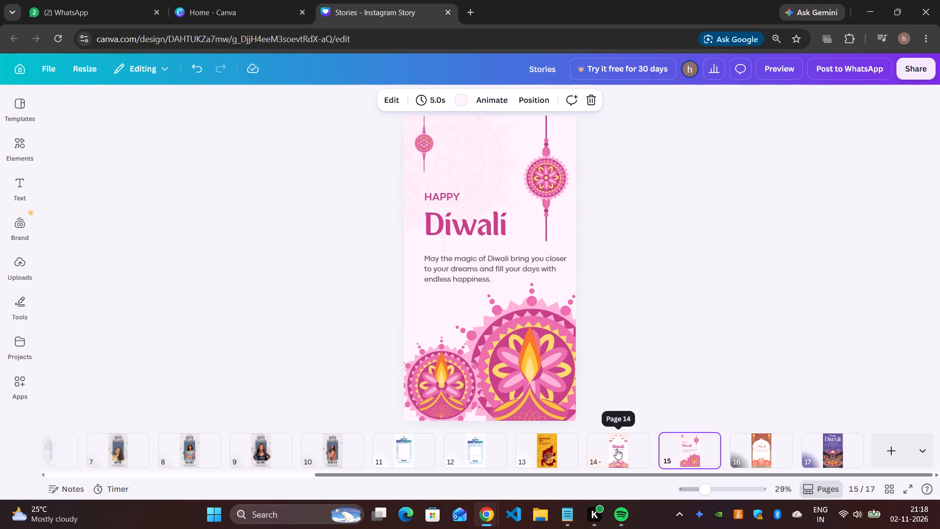
{"action": "left_click", "coordinate": [616, 449]}
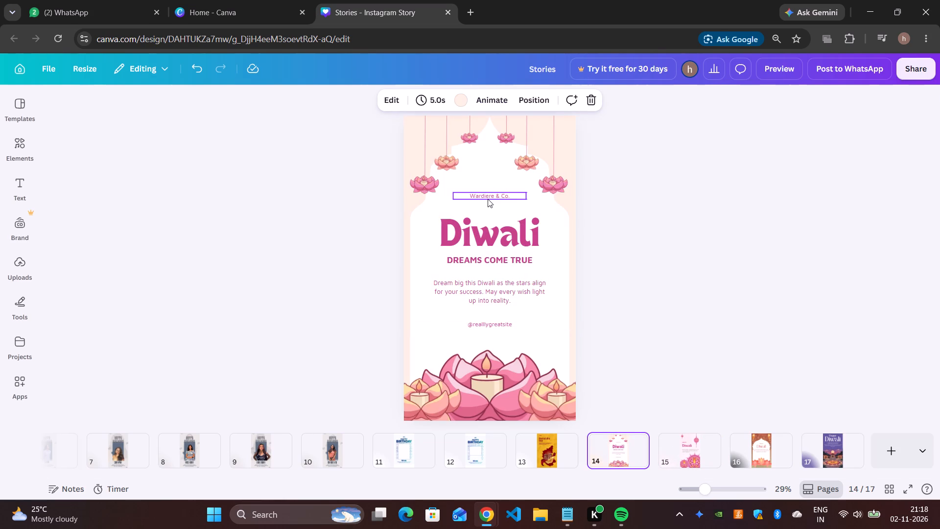
{"action": "left_click", "coordinate": [488, 198]}
{"action": "key", "text": "Delete"}
{"action": "left_click", "coordinate": [501, 328]}
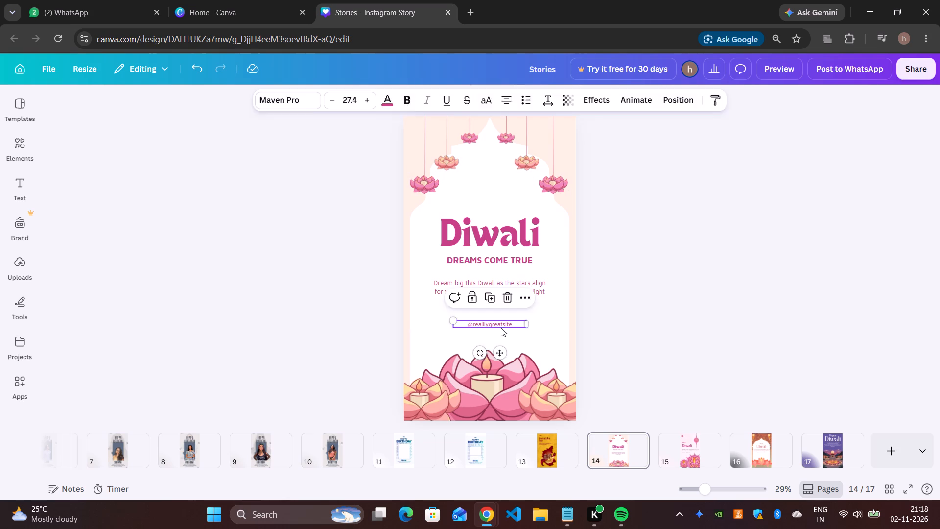
{"action": "key", "text": "Delete"}
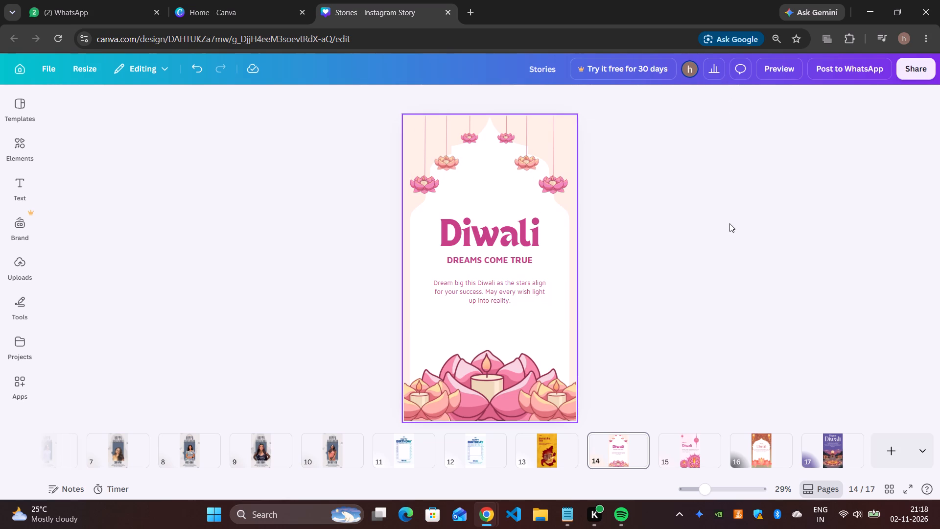
Replace the "DREAMS COME TRUE" subtitle under the Diwali heading on page 14 with new text starting with "F".
{"action": "double_click", "coordinate": [520, 259]}
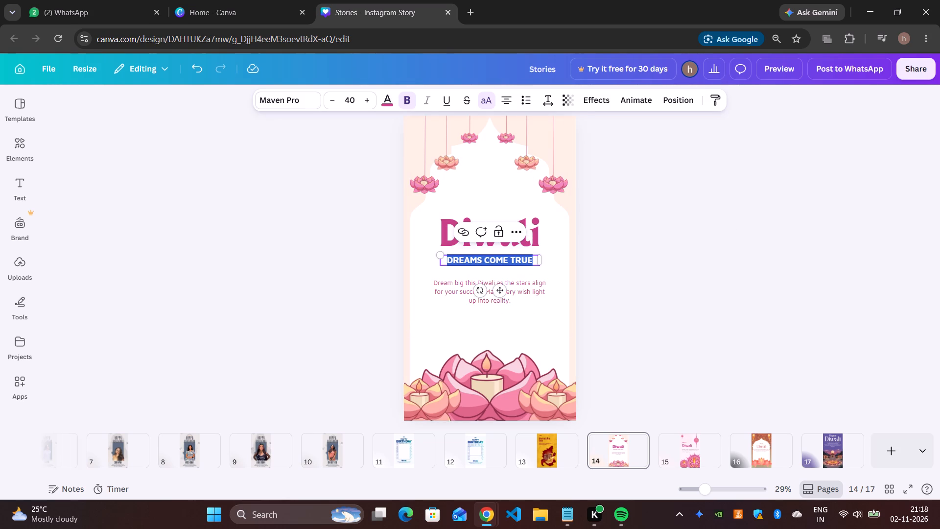
{"action": "left_click", "coordinate": [759, 452]}
{"action": "left_click", "coordinate": [837, 456]}
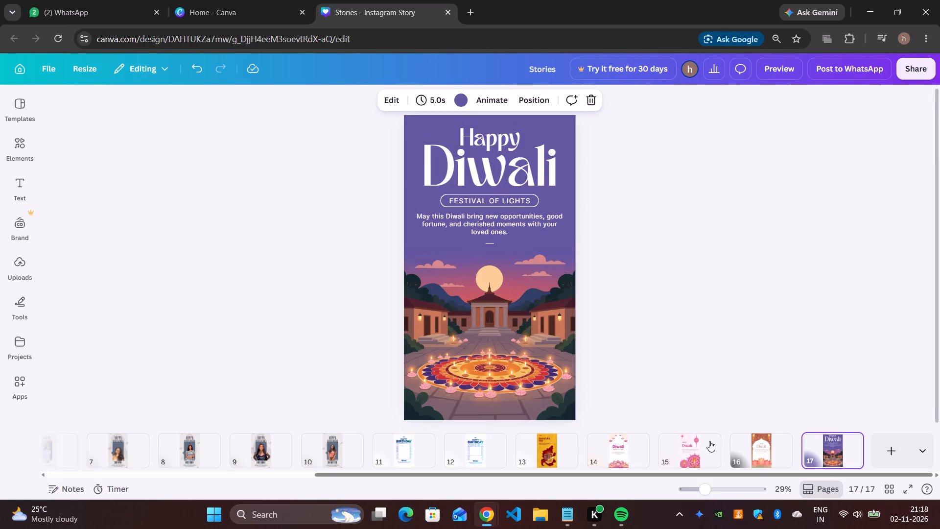
{"action": "left_click", "coordinate": [621, 453]}
{"action": "left_click", "coordinate": [681, 445]}
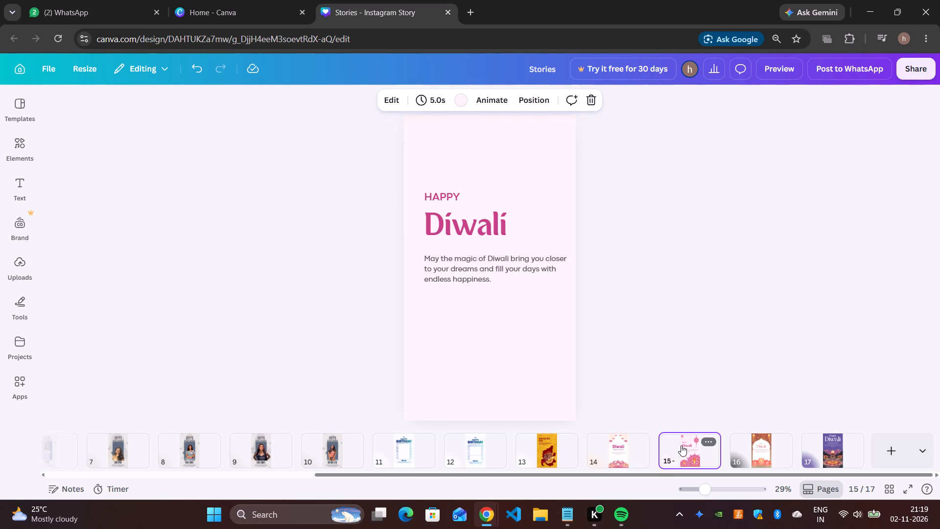
{"action": "left_click", "coordinate": [616, 450]}
{"action": "double_click", "coordinate": [476, 258]}
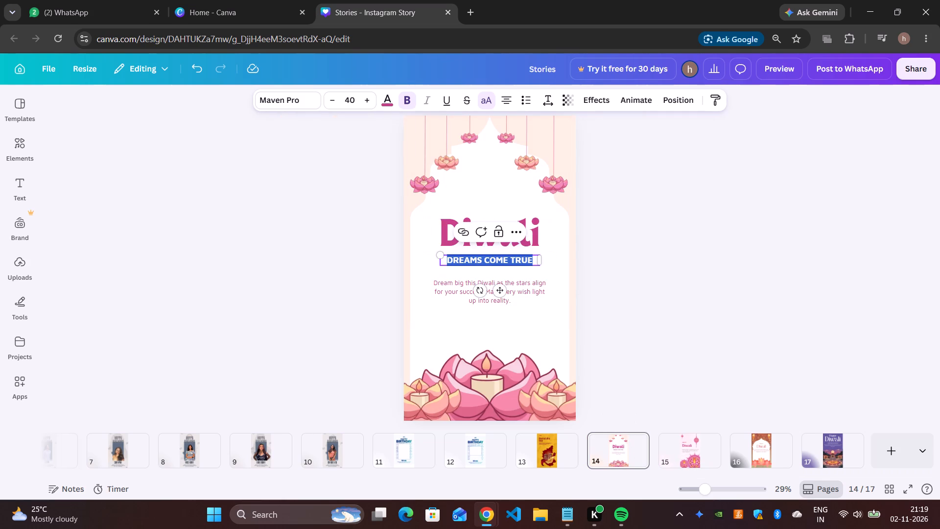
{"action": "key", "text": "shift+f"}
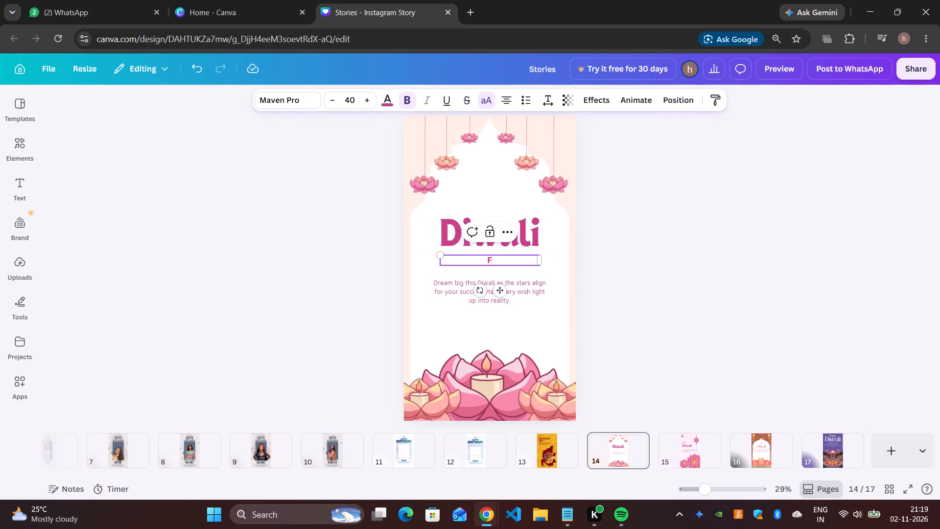
Complete the subtitle under the Diwali heading on page 14 as "FESTIVAL OF LIGHTS".
{"action": "type", "text": "es"}
{"action": "type", "text": "tic"}
{"action": "key", "text": "BackSpace"}
{"action": "type", "text": "val of lights"}
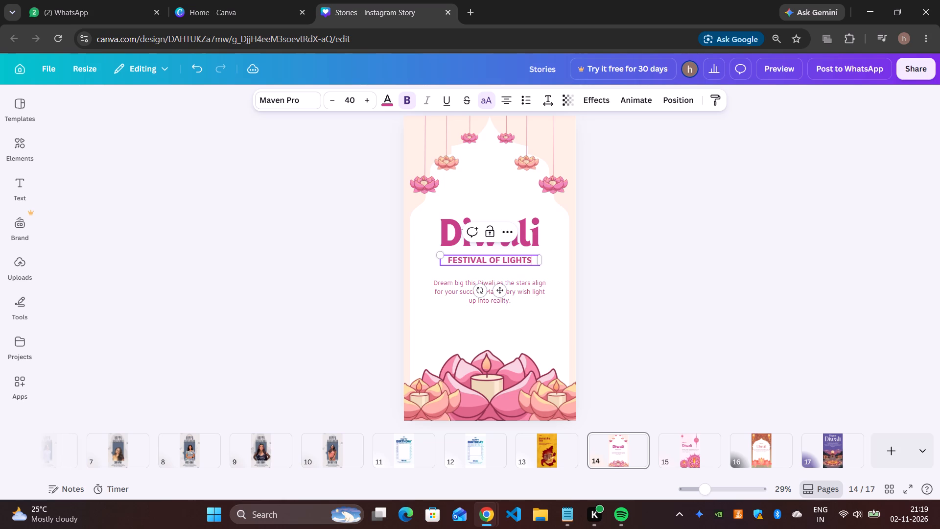
{"action": "left_click", "coordinate": [778, 323]}
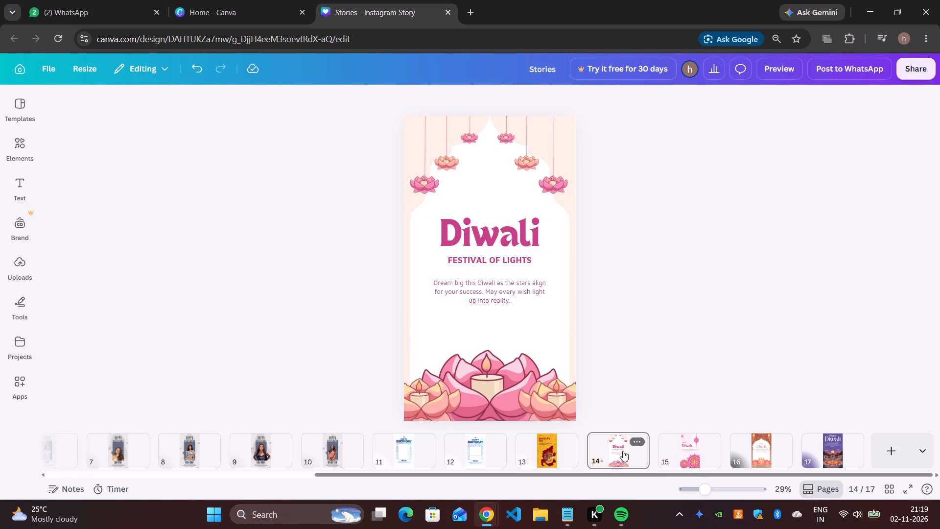
Add "Happy" before "Diwali" in the heading on page 14.
{"action": "left_click", "coordinate": [456, 230]}
{"action": "left_click", "coordinate": [437, 233]}
{"action": "left_click", "coordinate": [438, 235]}
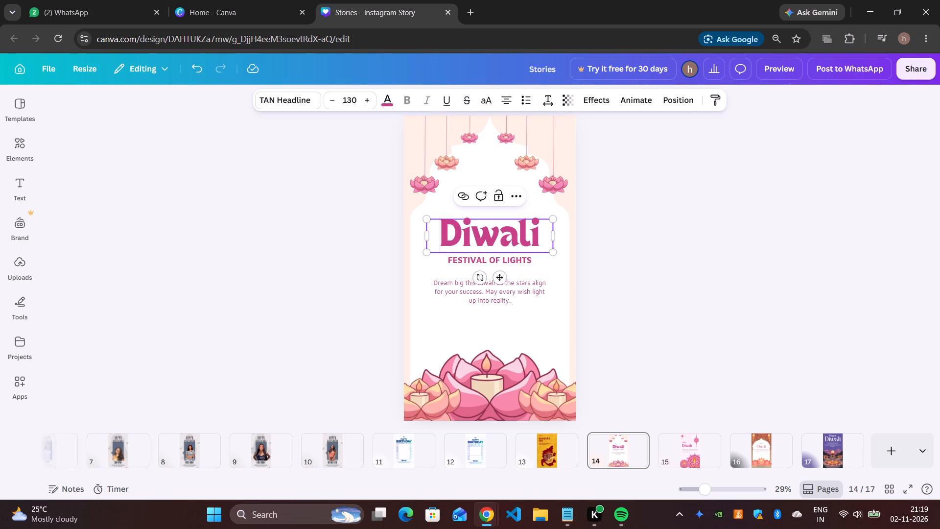
{"action": "key", "text": "space"}
{"action": "type", "text": "Happy"}
{"action": "key", "text": "space"}
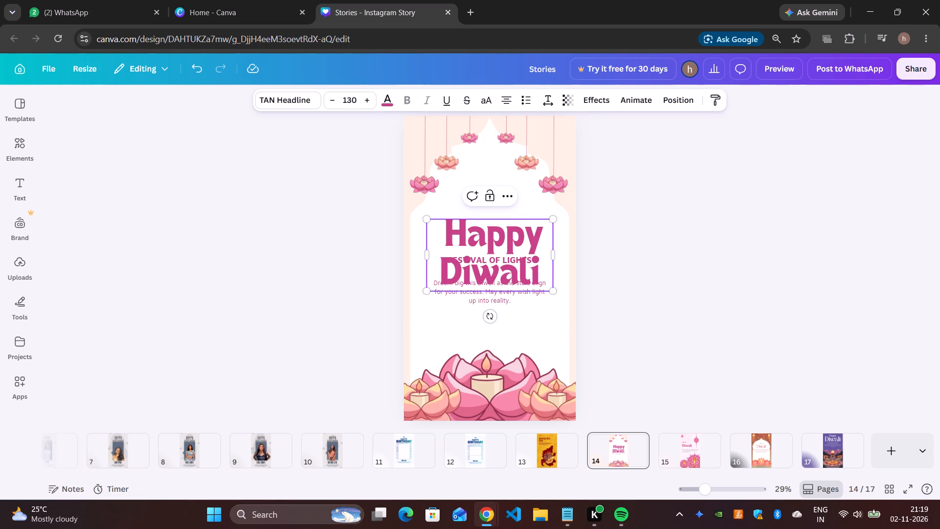
Widen the "Happy Diwali" heading onto one line, scale it to size 96.3 and centre it above the subtitle.
{"action": "left_click_drag", "start_coordinate": [555, 258], "coordinate": [693, 252]}
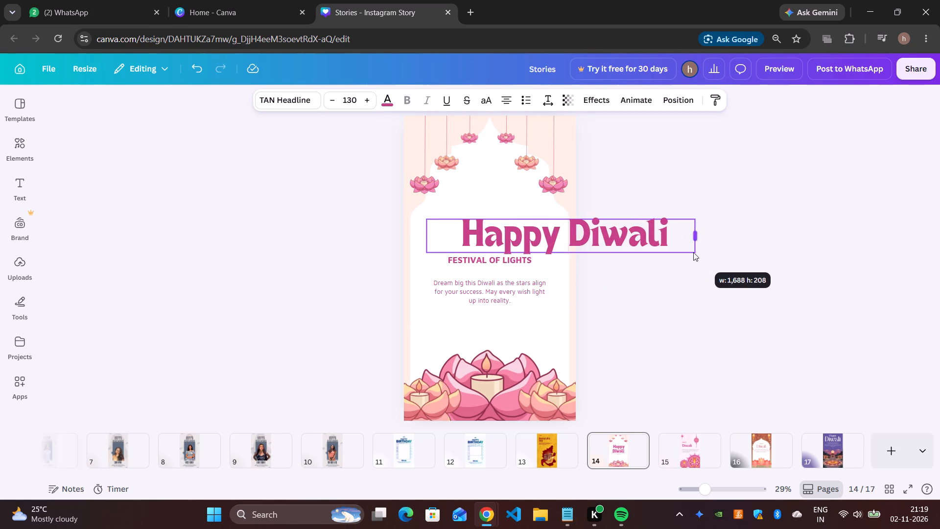
{"action": "left_click_drag", "start_coordinate": [693, 252], "coordinate": [657, 251]}
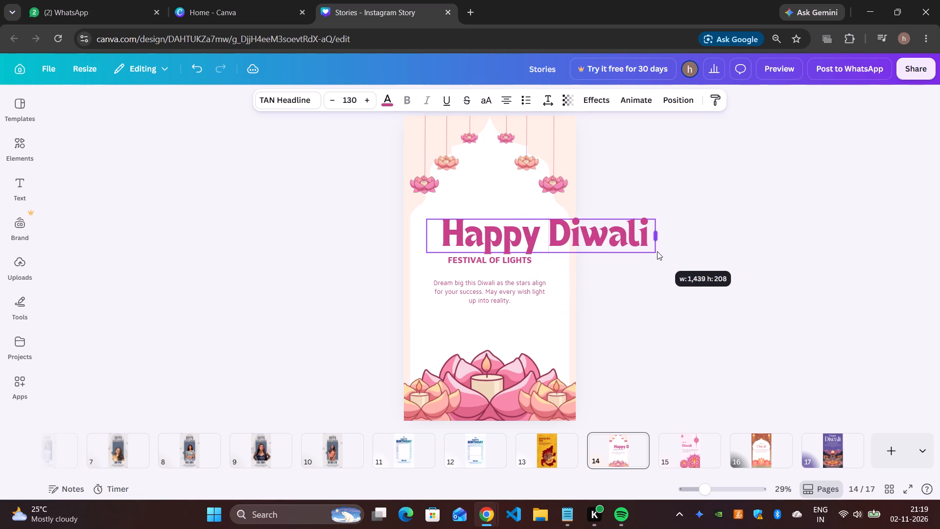
{"action": "left_click_drag", "start_coordinate": [657, 251], "coordinate": [656, 251]}
{"action": "left_click_drag", "start_coordinate": [548, 279], "coordinate": [513, 276]}
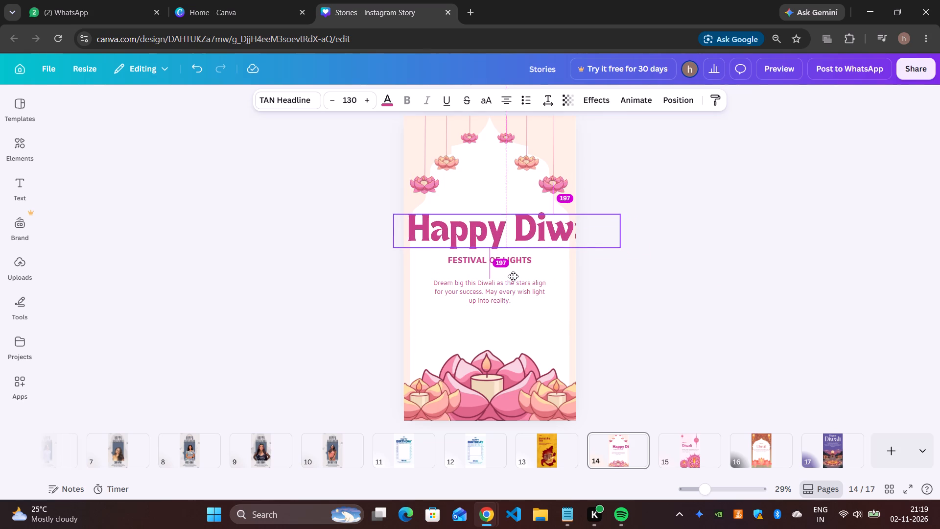
{"action": "left_click_drag", "start_coordinate": [513, 276], "coordinate": [505, 276]}
{"action": "left_click_drag", "start_coordinate": [380, 247], "coordinate": [399, 247]}
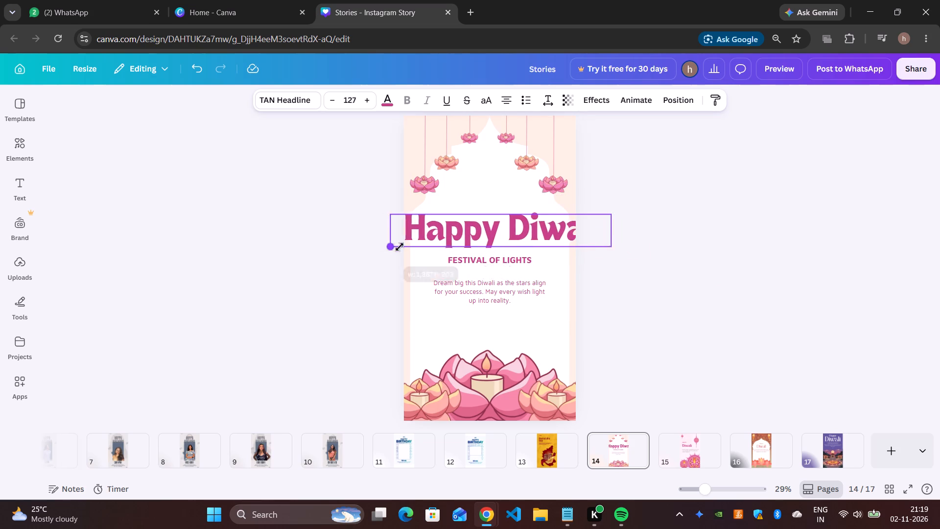
{"action": "left_click_drag", "start_coordinate": [399, 247], "coordinate": [440, 245]}
{"action": "left_click_drag", "start_coordinate": [539, 264], "coordinate": [500, 265]}
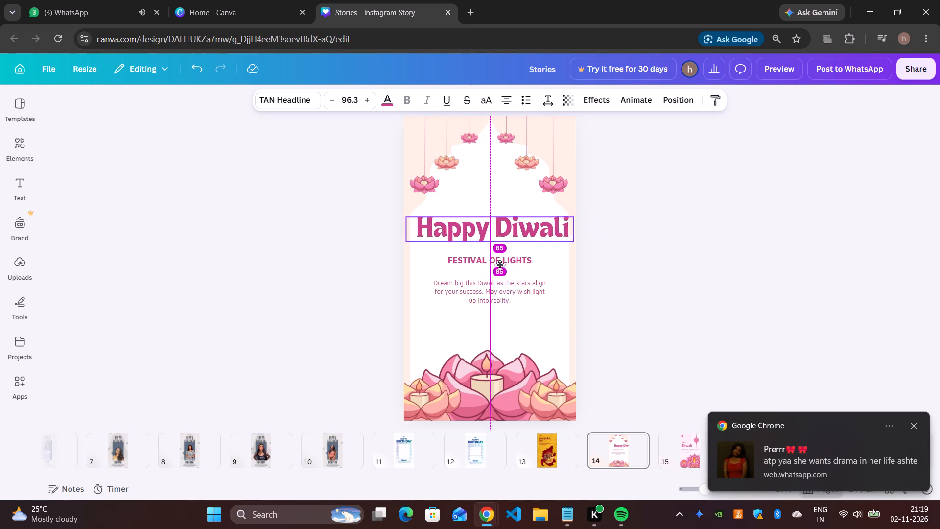
{"action": "left_click_drag", "start_coordinate": [500, 265], "coordinate": [494, 271]}
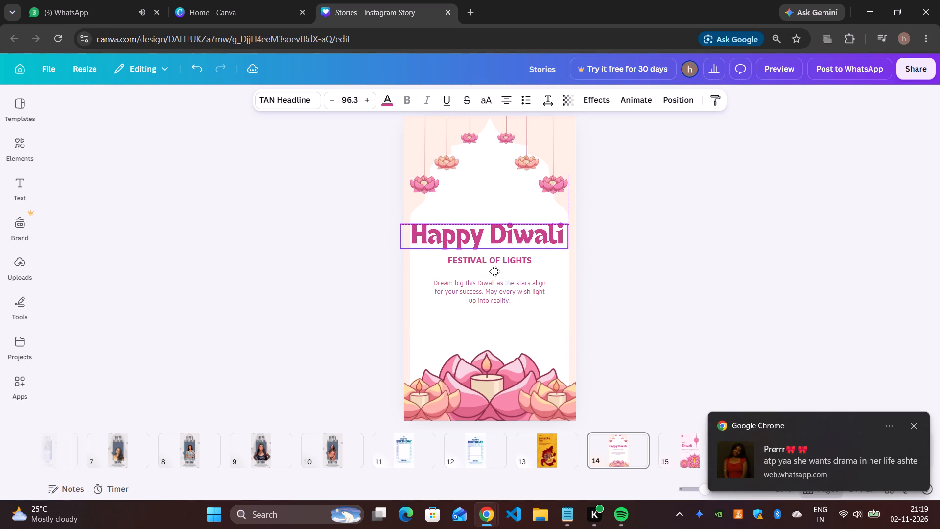
{"action": "left_click_drag", "start_coordinate": [494, 271], "coordinate": [500, 271]}
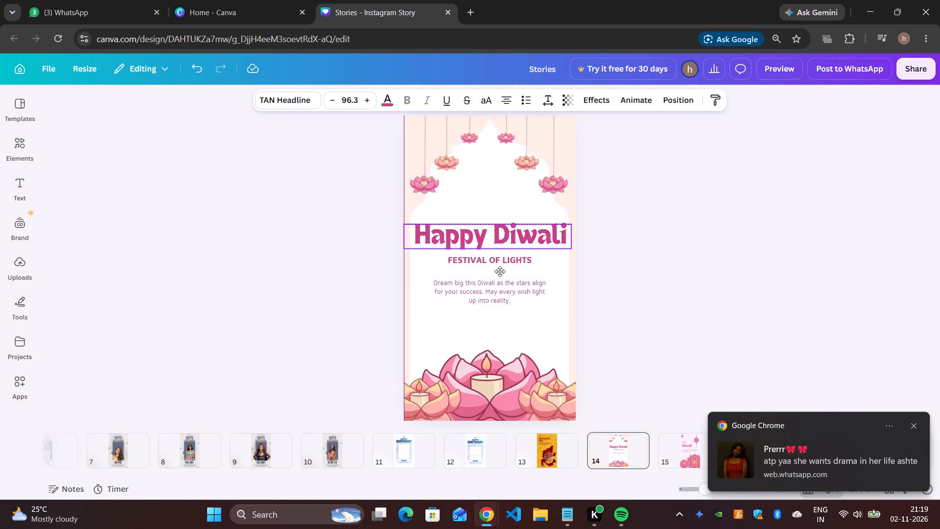
{"action": "left_click_drag", "start_coordinate": [500, 271], "coordinate": [497, 271]}
{"action": "left_click", "coordinate": [658, 270]}
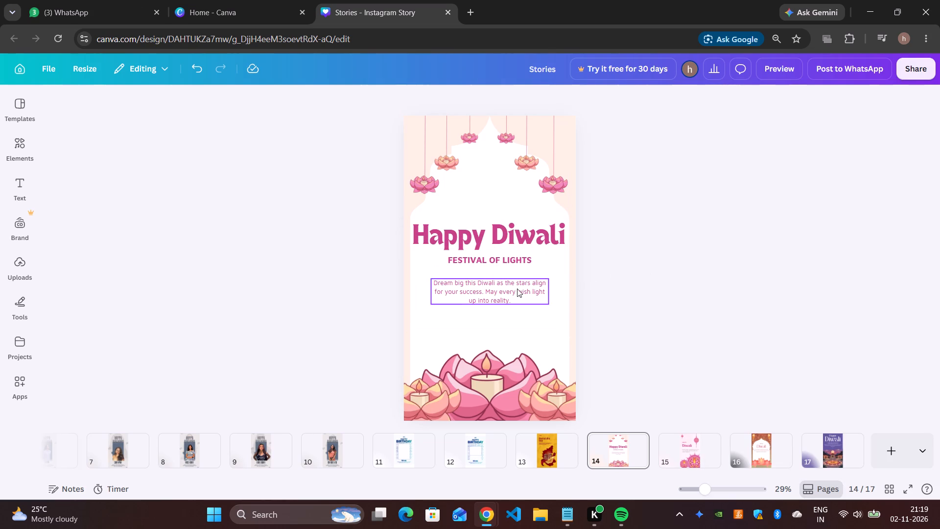
Shift the message, the "FESTIVAL OF LIGHTS" subtitle and the "Happy Diwali" heading slightly lower inside the white arch on page 14.
{"action": "left_click", "coordinate": [506, 289]}
{"action": "left_click_drag", "start_coordinate": [502, 326], "coordinate": [502, 335]}
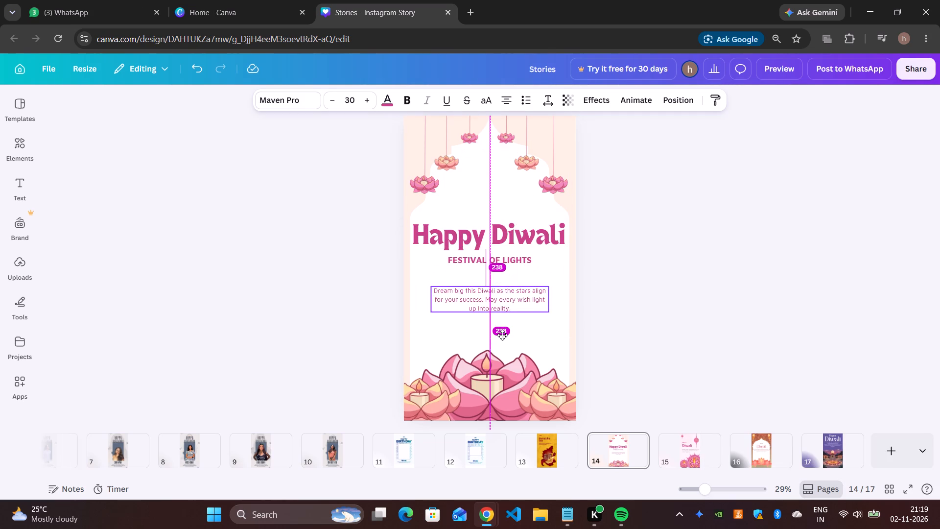
{"action": "left_click_drag", "start_coordinate": [502, 335], "coordinate": [502, 336]}
{"action": "left_click", "coordinate": [653, 280]}
{"action": "left_click_drag", "start_coordinate": [504, 262], "coordinate": [504, 268]}
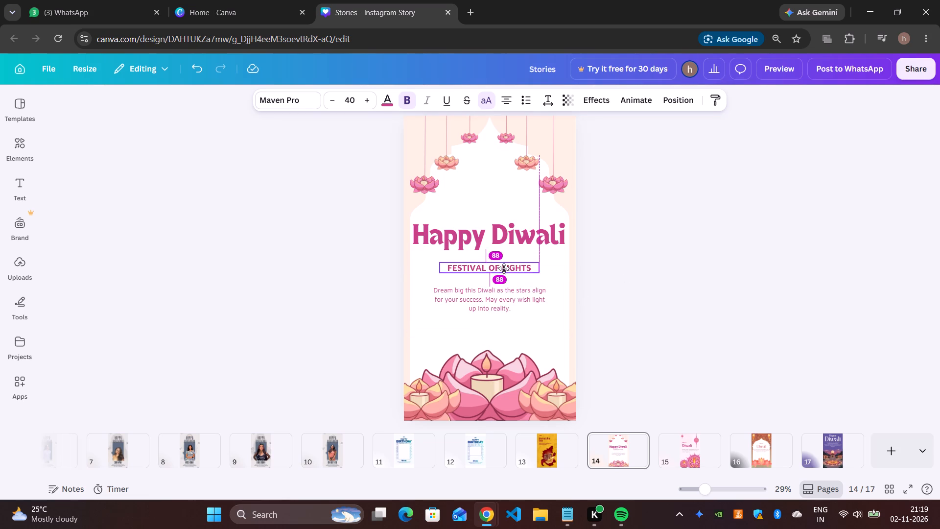
{"action": "left_click_drag", "start_coordinate": [504, 268], "coordinate": [504, 273]}
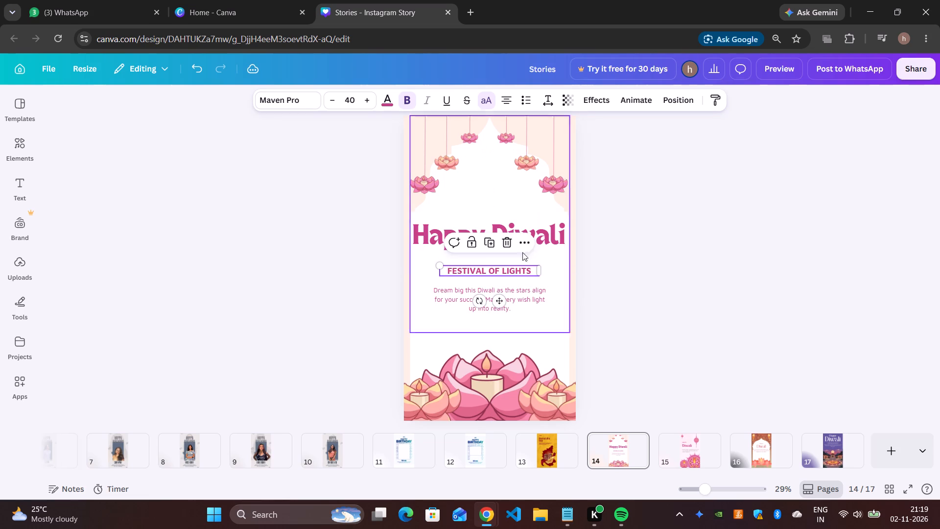
{"action": "left_click_drag", "start_coordinate": [544, 233], "coordinate": [548, 241]}
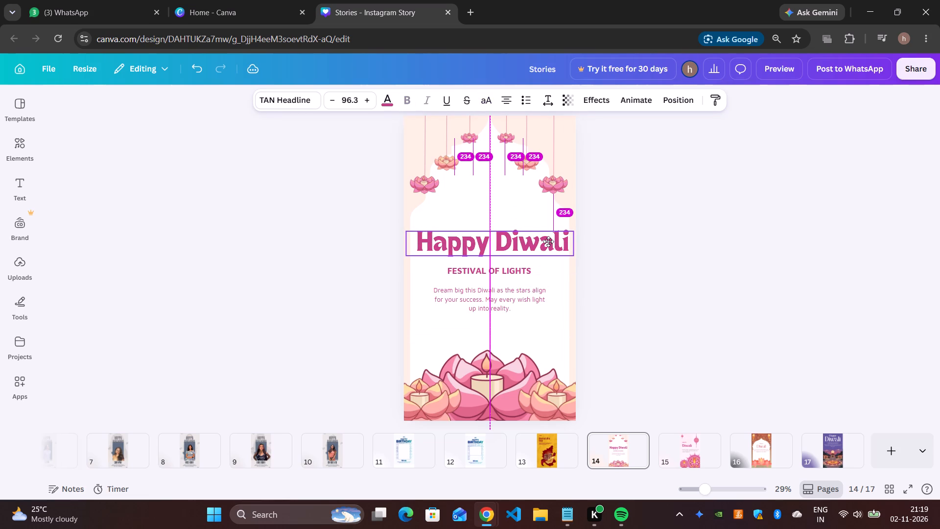
{"action": "left_click_drag", "start_coordinate": [548, 241], "coordinate": [546, 243]}
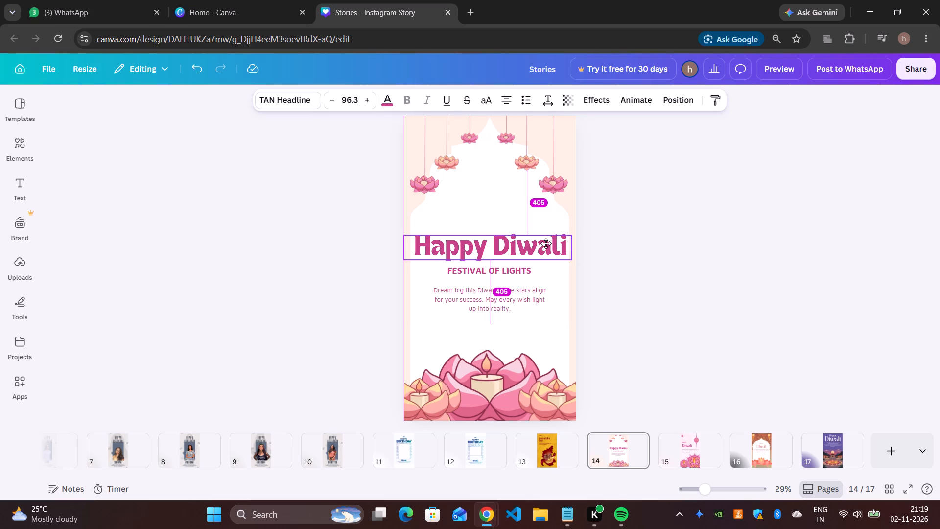
{"action": "left_click_drag", "start_coordinate": [546, 243], "coordinate": [546, 244]}
{"action": "left_click_drag", "start_coordinate": [546, 244], "coordinate": [546, 246]}
{"action": "left_click", "coordinate": [678, 260]}
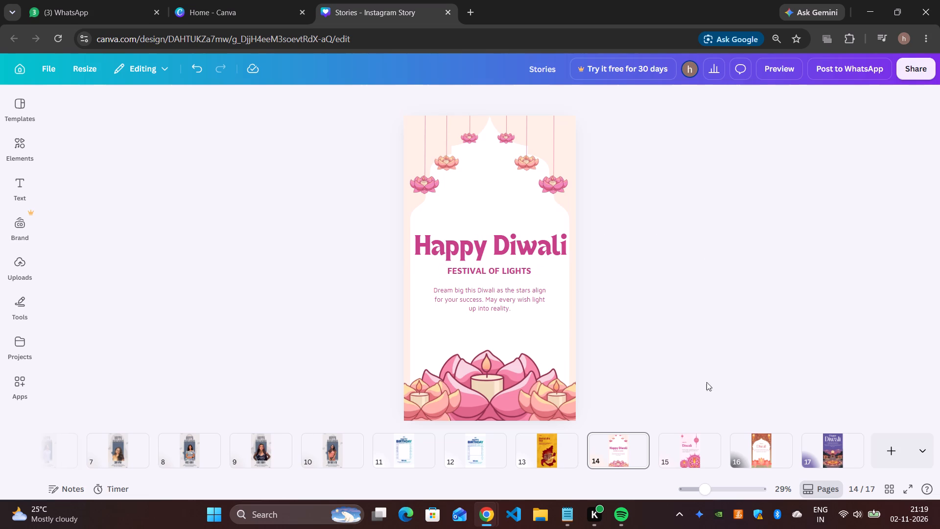
Review the Diwali stories following page 14, and return to page 14.
{"action": "left_click", "coordinate": [689, 455]}
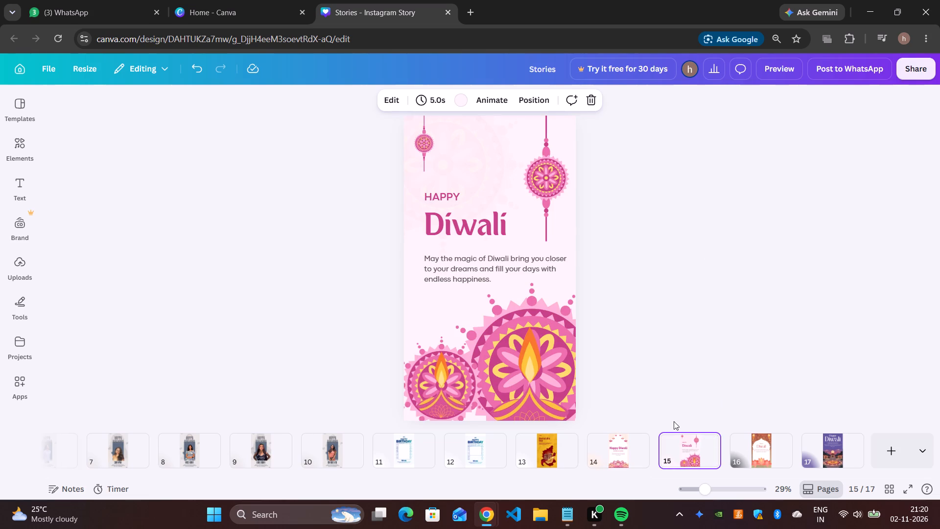
{"action": "left_click", "coordinate": [746, 447]}
{"action": "left_click", "coordinate": [811, 451]}
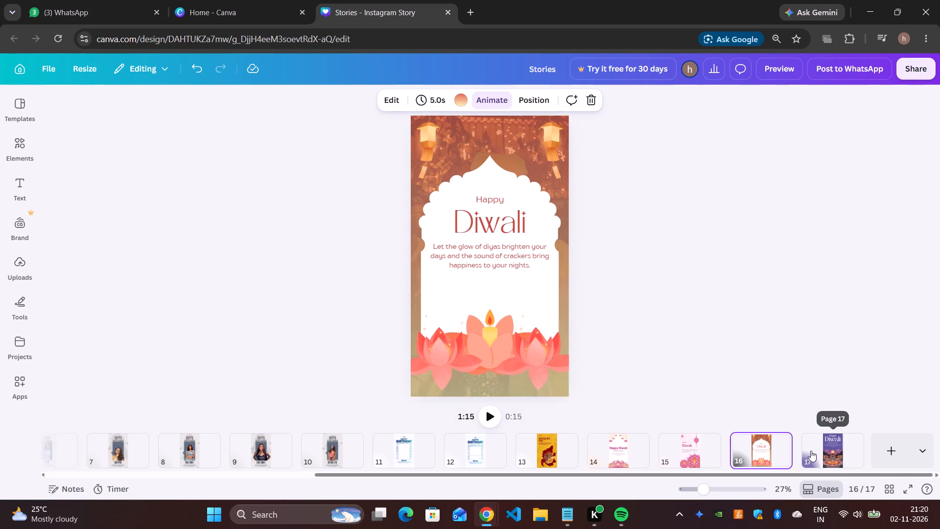
{"action": "left_click", "coordinate": [638, 457]}
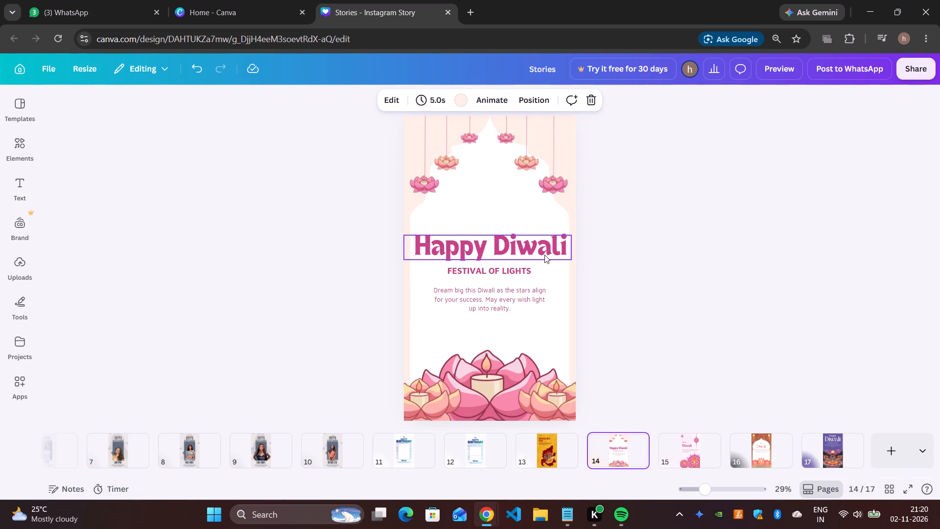
Duplicate the "FESTIVAL OF LIGHTS" subtitle on page 14 and centre the copy just above the "Happy Diwali" heading.
{"action": "left_click", "coordinate": [544, 255]}
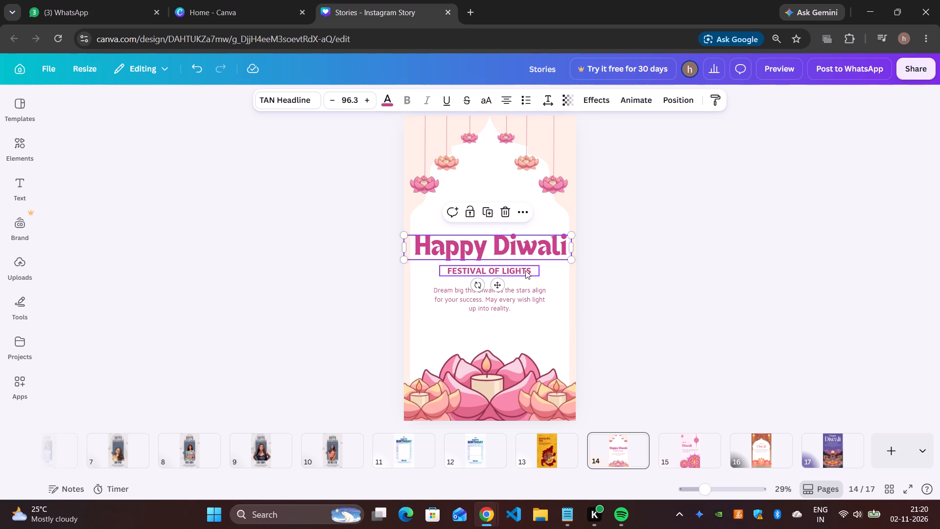
{"action": "left_click", "coordinate": [525, 270]}
{"action": "key", "text": "ctrl+c"}
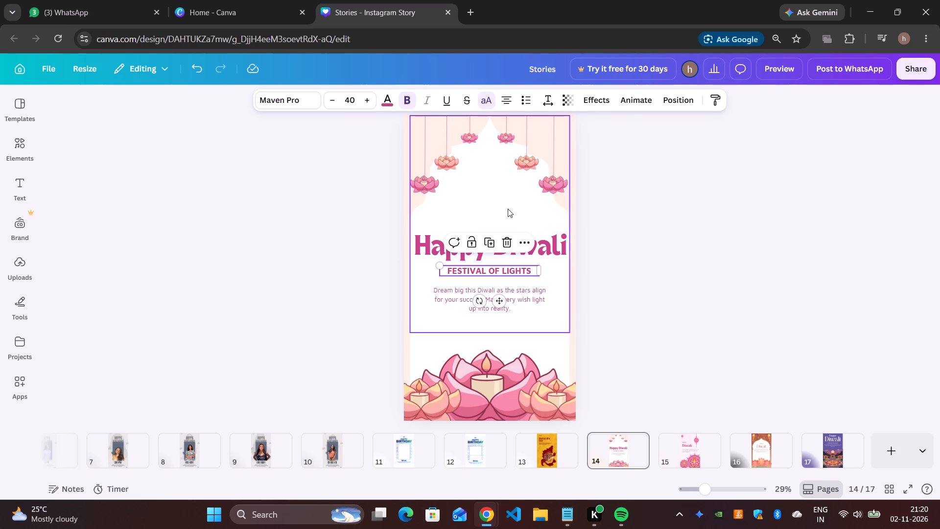
{"action": "left_click", "coordinate": [505, 208]}
{"action": "key", "text": "ctrl+v"}
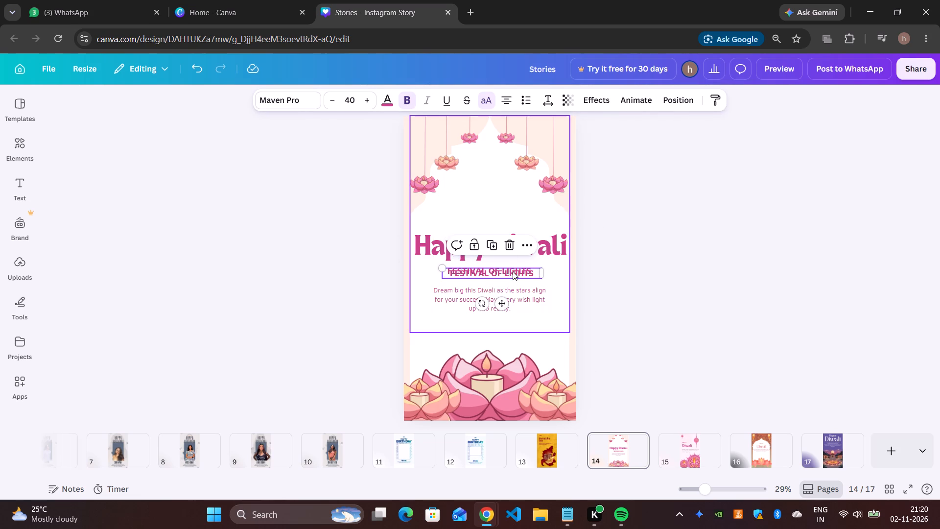
{"action": "left_click_drag", "start_coordinate": [505, 304], "coordinate": [503, 256]}
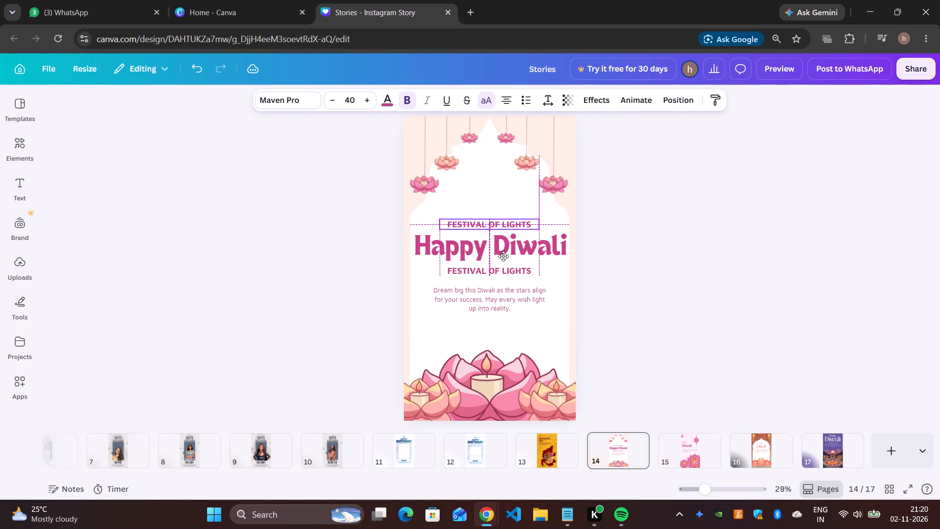
{"action": "left_click_drag", "start_coordinate": [503, 256], "coordinate": [504, 256]}
Replace the text of the subtitle copy above the "Happy Diwali" heading with "Wishes you a".
{"action": "double_click", "coordinate": [511, 222]}
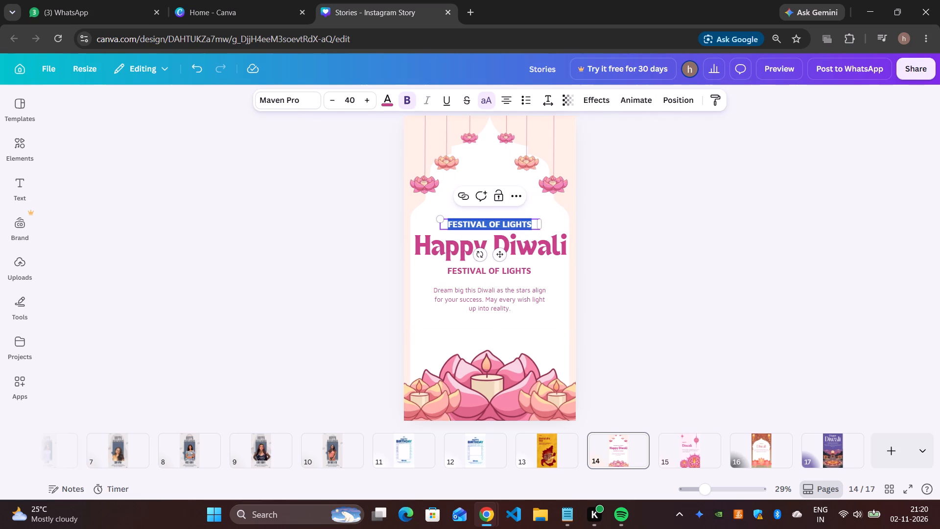
{"action": "key", "text": "shift+w"}
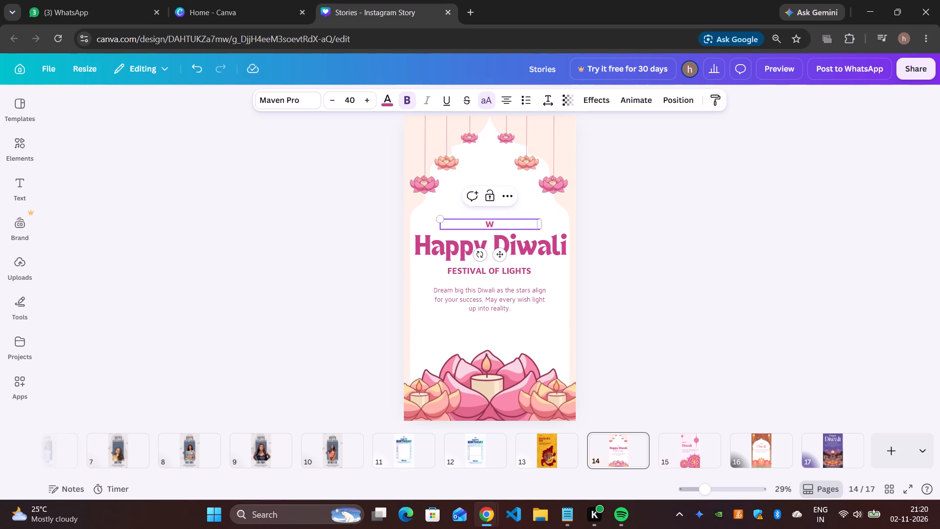
{"action": "type", "text": "ishes you a"}
{"action": "key", "text": "space"}
{"action": "left_click", "coordinate": [644, 231]}
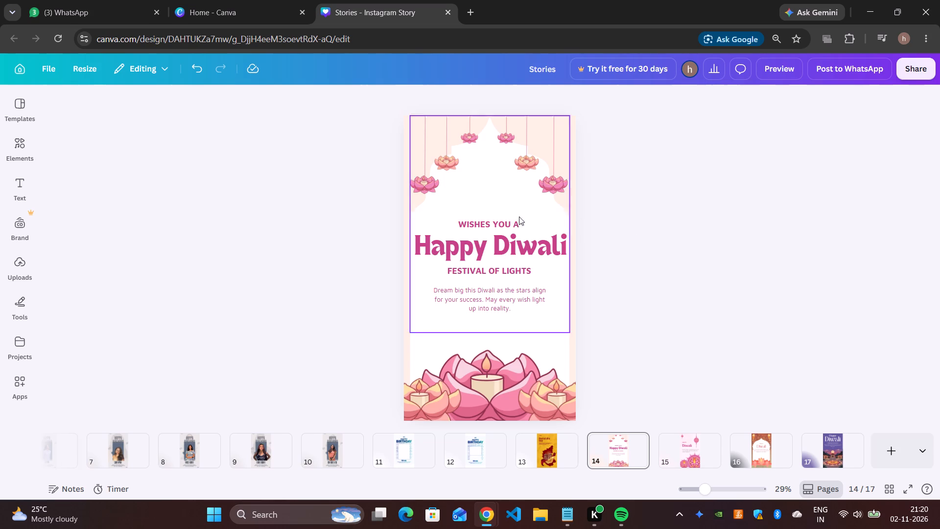
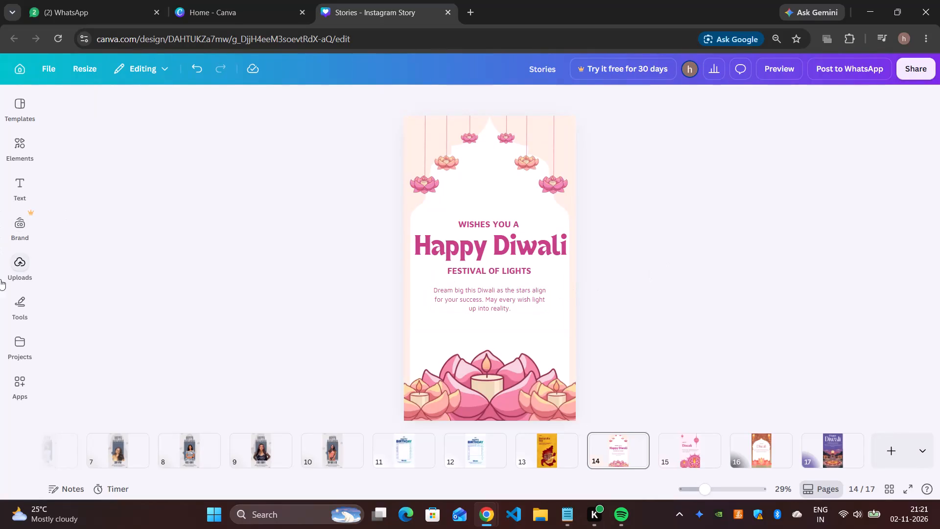
Look through the uploaded images for a pale AIVIS logo that suits the Diwali story on page 14.
{"action": "left_click", "coordinate": [27, 271]}
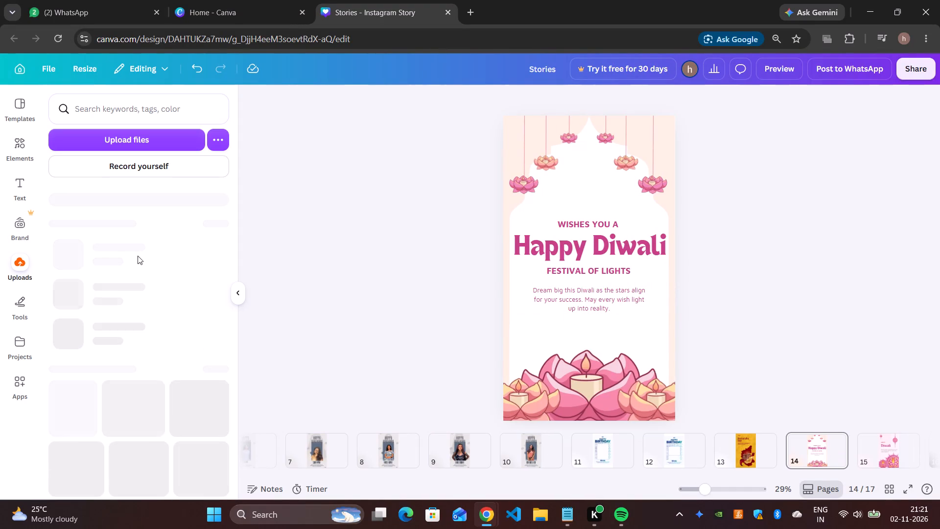
{"action": "scroll", "coordinate": [141, 210], "scroll_direction": "down", "scroll_amount": 1}
{"action": "scroll", "coordinate": [180, 289], "scroll_direction": "down", "scroll_amount": 3}
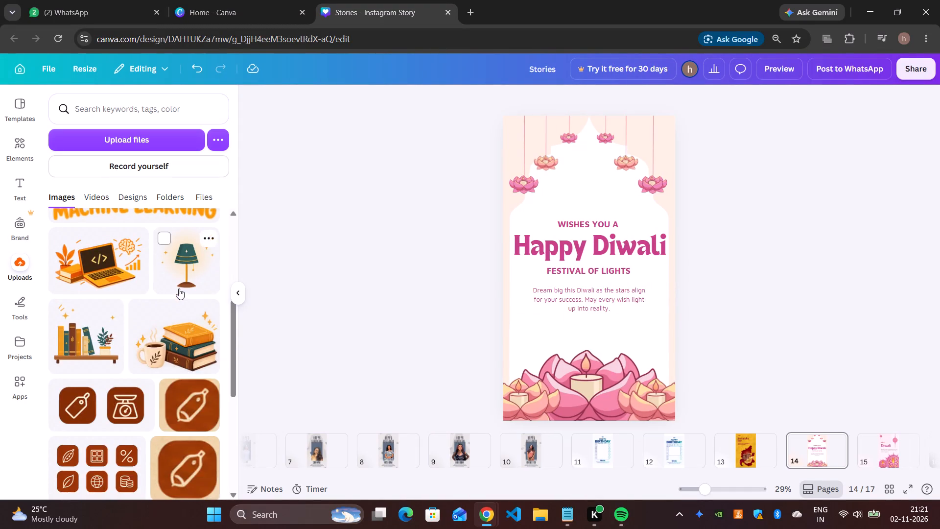
{"action": "scroll", "coordinate": [179, 289], "scroll_direction": "down", "scroll_amount": 8}
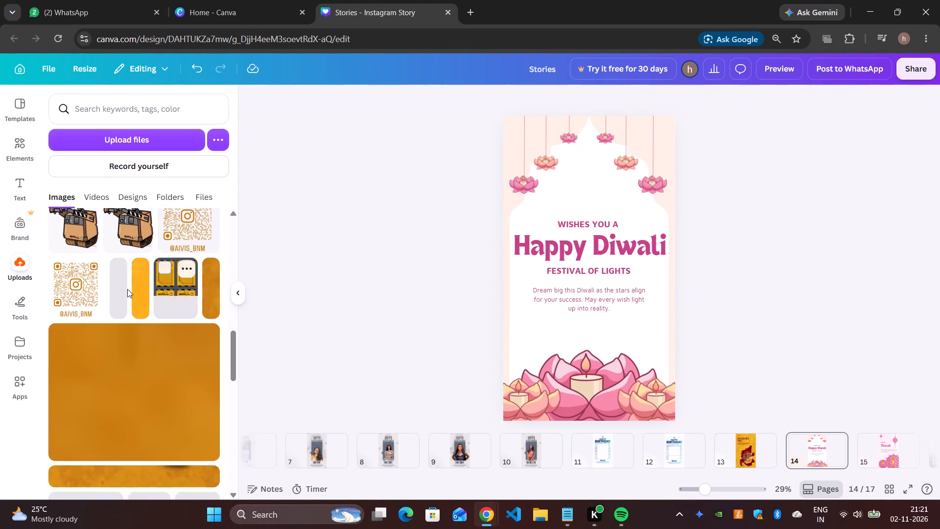
{"action": "scroll", "coordinate": [124, 310], "scroll_direction": "down", "scroll_amount": 10}
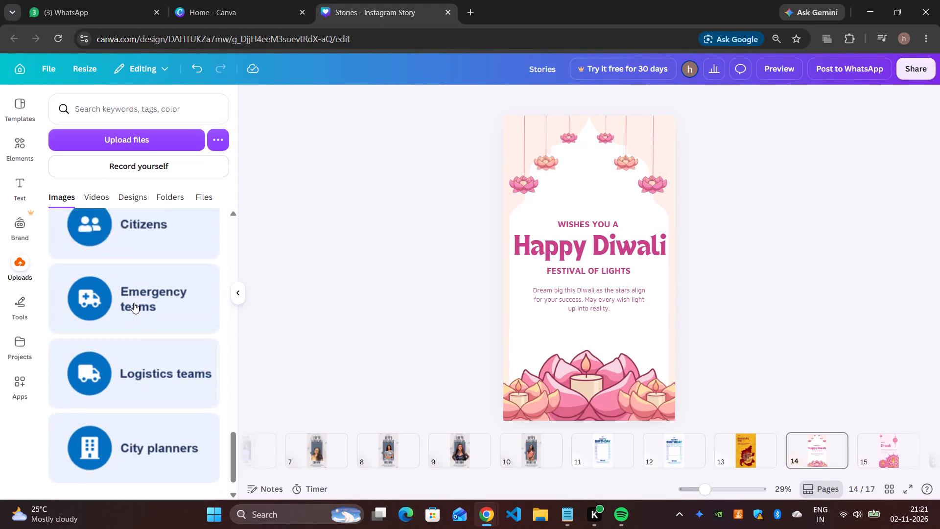
{"action": "scroll", "coordinate": [161, 305], "scroll_direction": "down", "scroll_amount": 1}
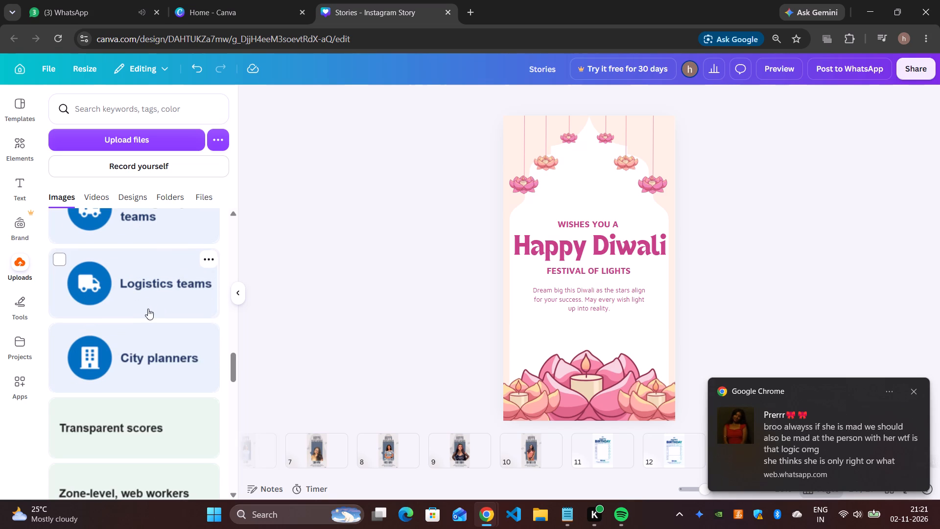
{"action": "scroll", "coordinate": [123, 313], "scroll_direction": "down", "scroll_amount": 3}
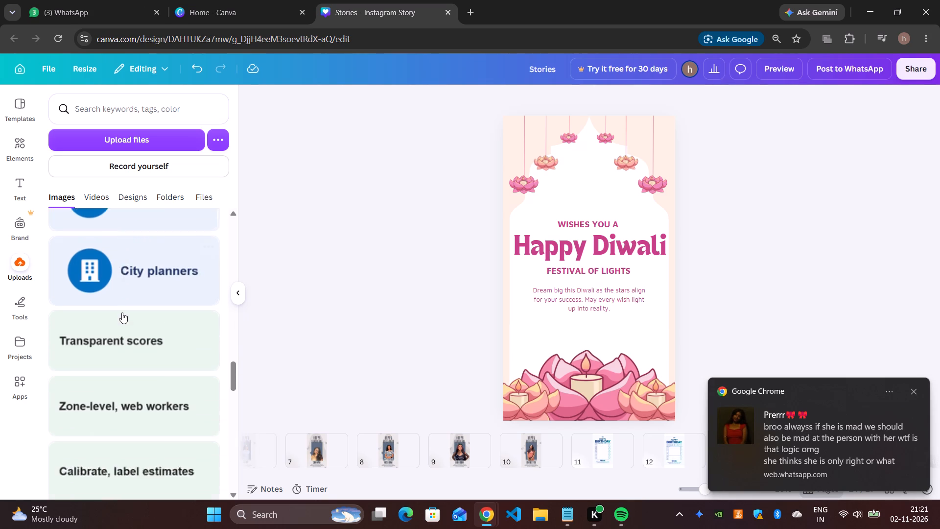
{"action": "scroll", "coordinate": [121, 313], "scroll_direction": "down", "scroll_amount": 13}
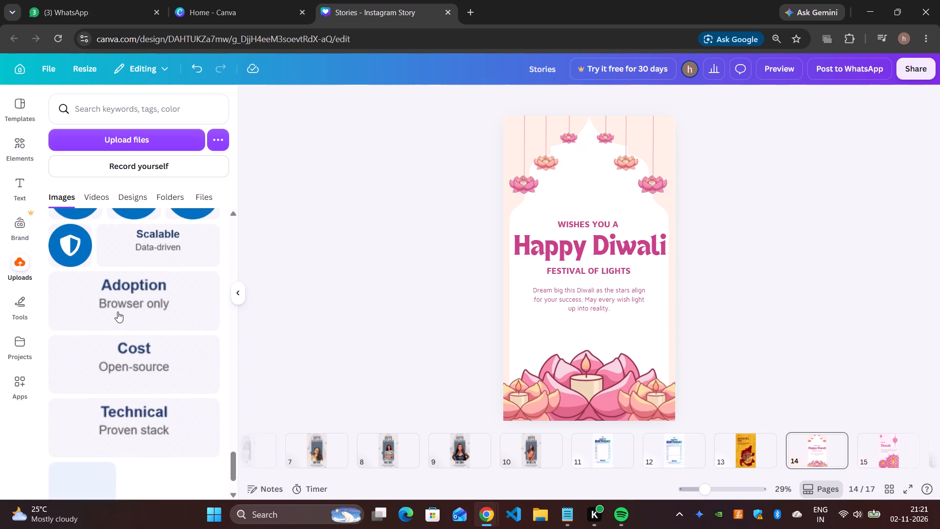
{"action": "scroll", "coordinate": [117, 312], "scroll_direction": "down", "scroll_amount": 10}
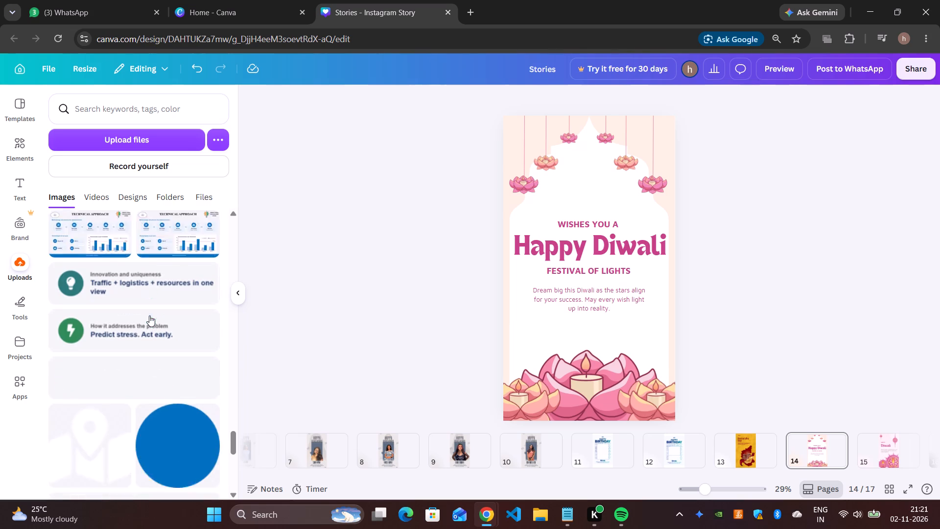
{"action": "scroll", "coordinate": [146, 331], "scroll_direction": "down", "scroll_amount": 10}
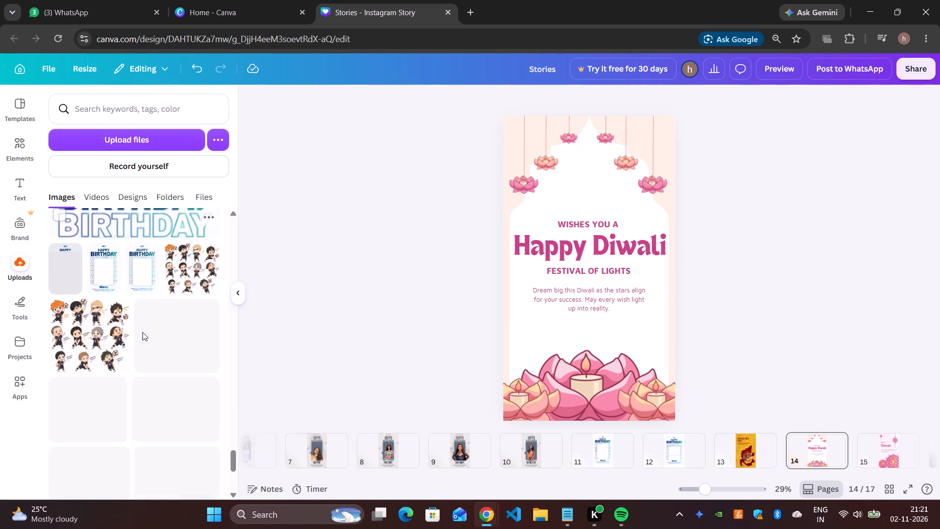
{"action": "scroll", "coordinate": [164, 337], "scroll_direction": "down", "scroll_amount": 3}
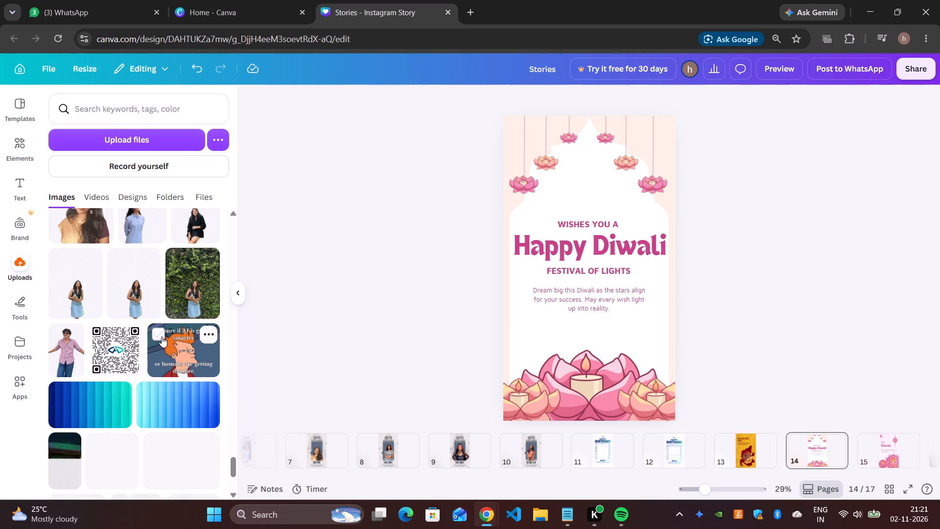
{"action": "scroll", "coordinate": [162, 337], "scroll_direction": "down", "scroll_amount": 9}
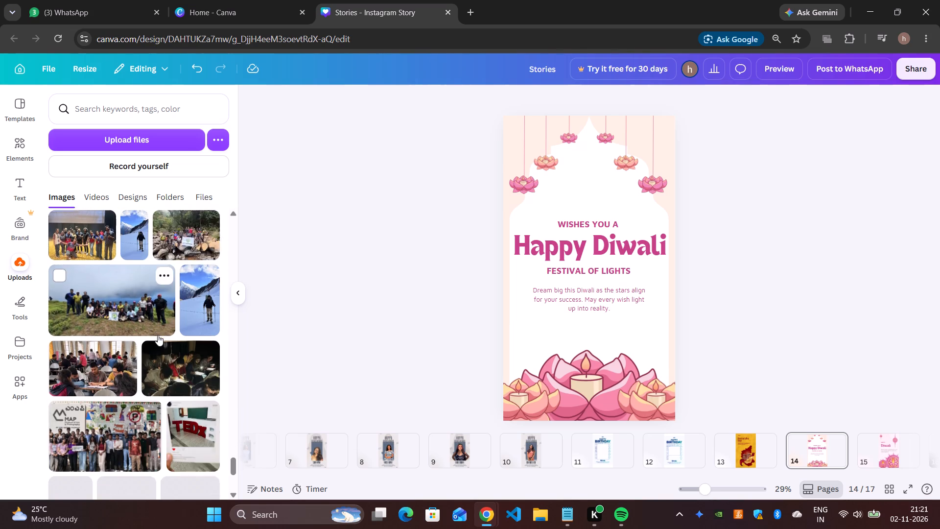
{"action": "scroll", "coordinate": [157, 334], "scroll_direction": "down", "scroll_amount": 9}
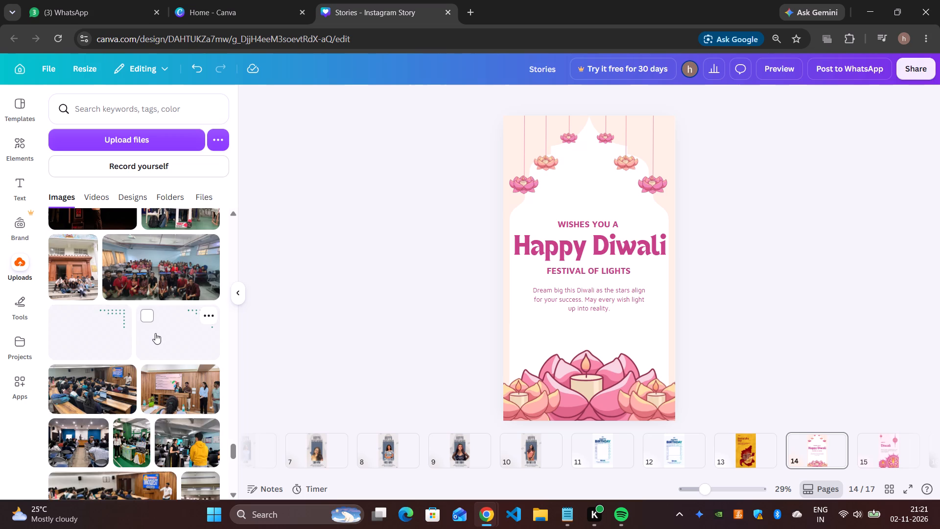
{"action": "scroll", "coordinate": [155, 333], "scroll_direction": "down", "scroll_amount": 17}
{"action": "scroll", "coordinate": [147, 332], "scroll_direction": "up", "scroll_amount": 1}
{"action": "scroll", "coordinate": [147, 332], "scroll_direction": "down", "scroll_amount": 4}
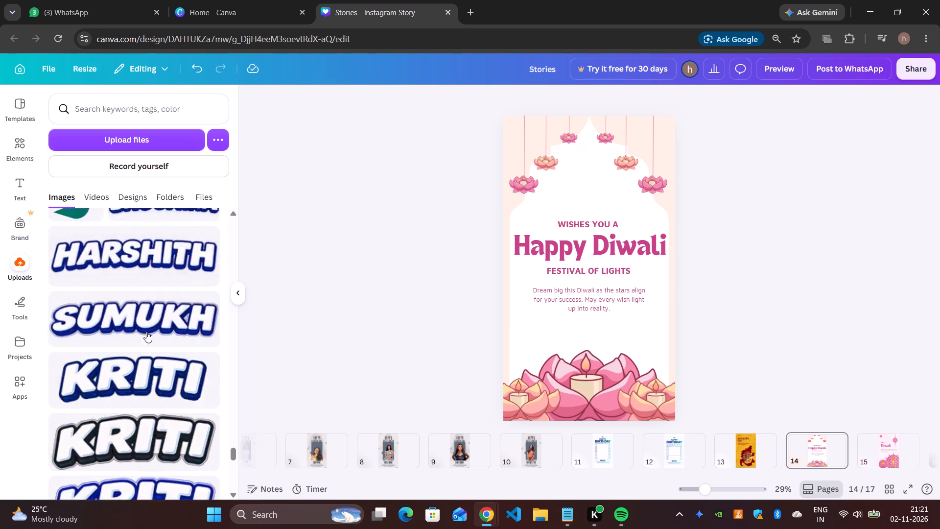
{"action": "scroll", "coordinate": [146, 332], "scroll_direction": "down", "scroll_amount": 9}
{"action": "scroll", "coordinate": [140, 328], "scroll_direction": "up", "scroll_amount": 1}
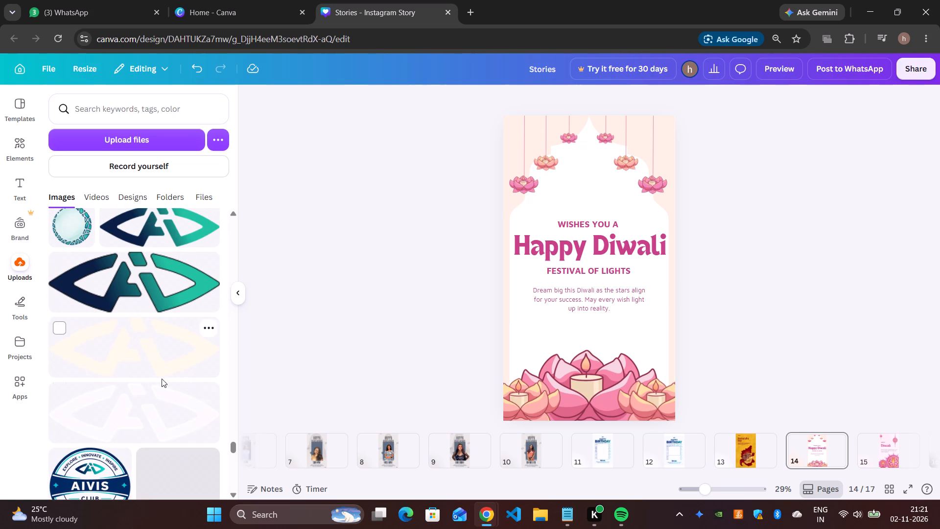
Add the near-white and the cream versions of the AIVIS logo from the uploads to page 14.
{"action": "left_click", "coordinate": [156, 408]}
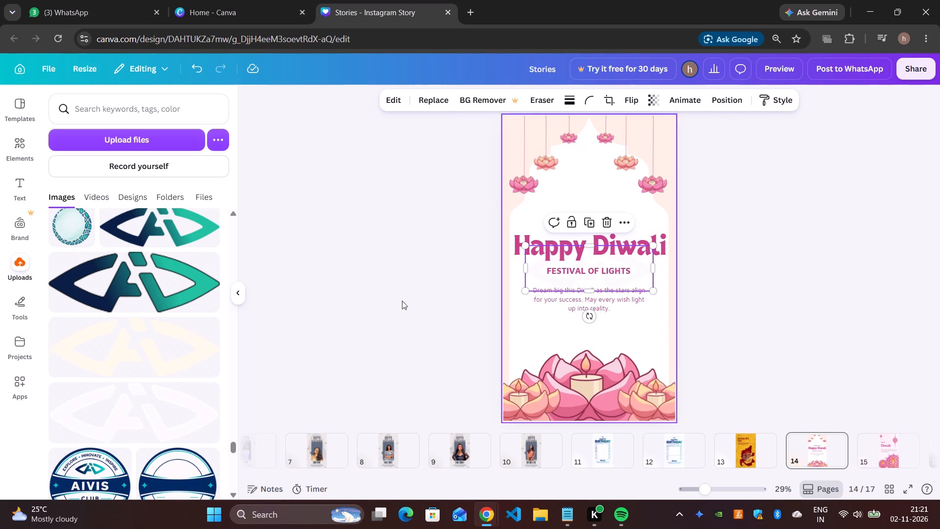
{"action": "left_click", "coordinate": [148, 349]}
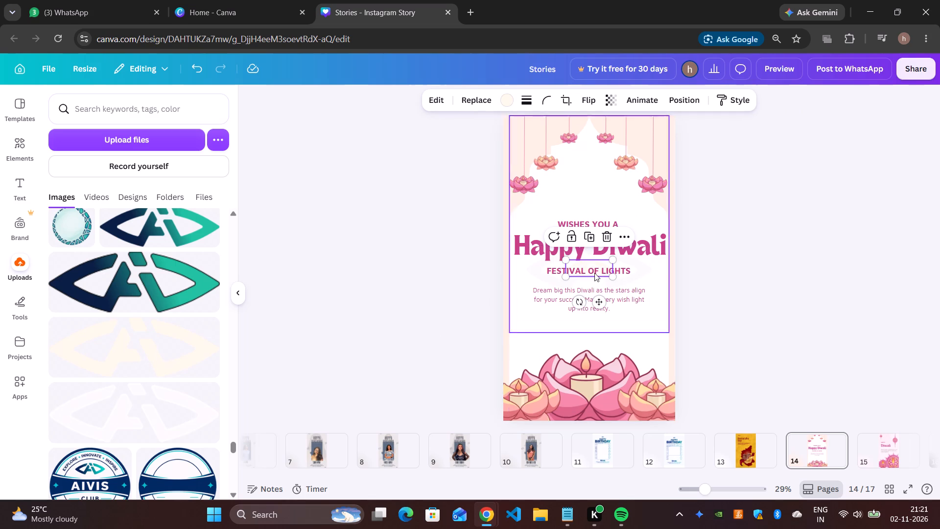
Recolour the cream logo on page 14 with the medium pink from the graphic colours.
{"action": "left_click", "coordinate": [510, 97]}
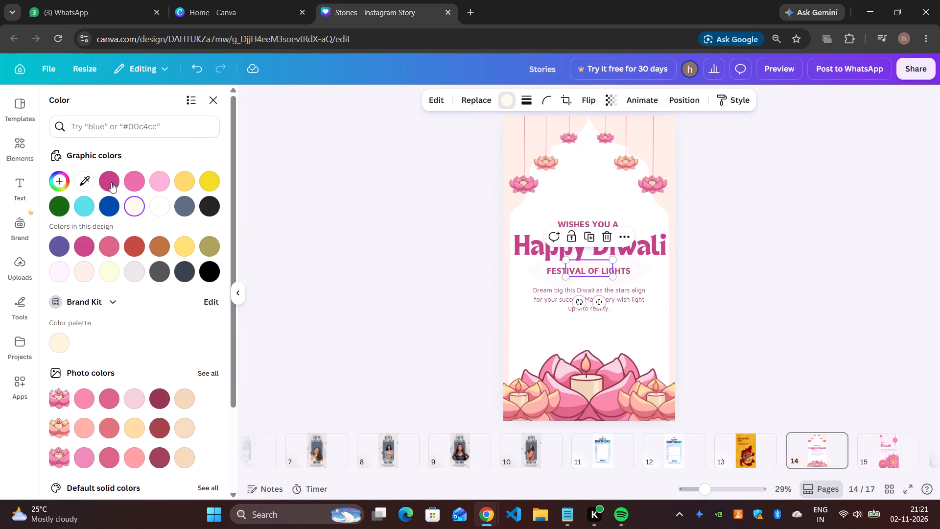
{"action": "left_click", "coordinate": [113, 177]}
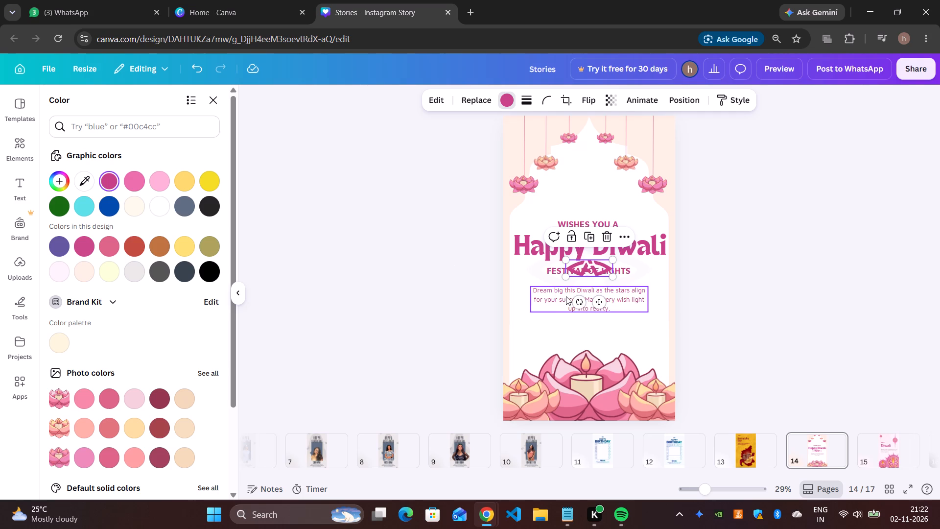
{"action": "left_click", "coordinate": [133, 180]}
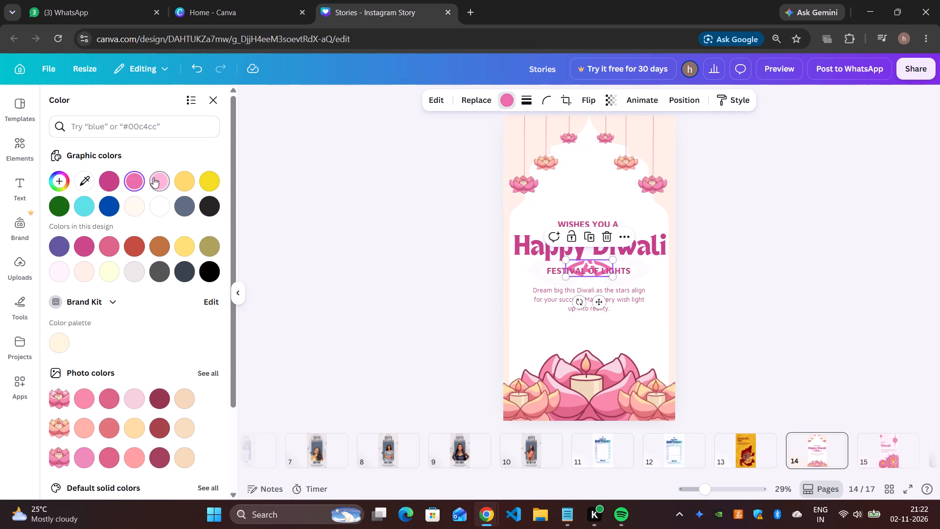
Move the pink logo up above "Wishes you a", centred between the two lowest hanging lotuses.
{"action": "left_click_drag", "start_coordinate": [601, 299], "coordinate": [600, 226]}
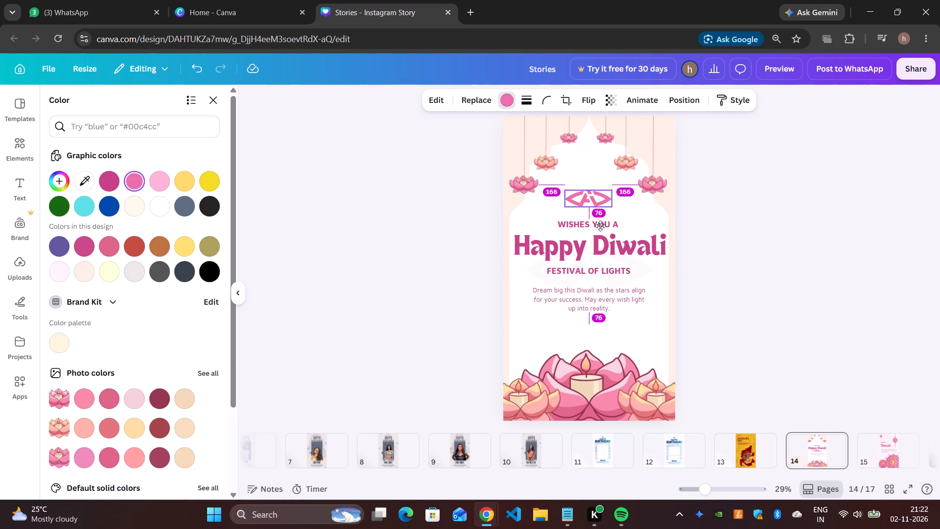
{"action": "left_click_drag", "start_coordinate": [600, 226], "coordinate": [601, 218]}
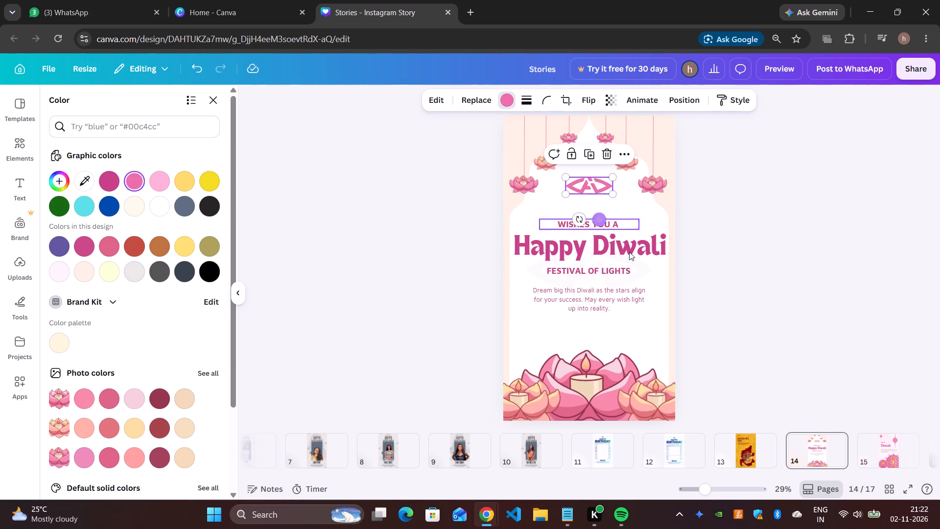
Delete the near-white logo image lying over the "FESTIVAL OF LIGHTS" subtitle.
{"action": "left_click", "coordinate": [620, 280]}
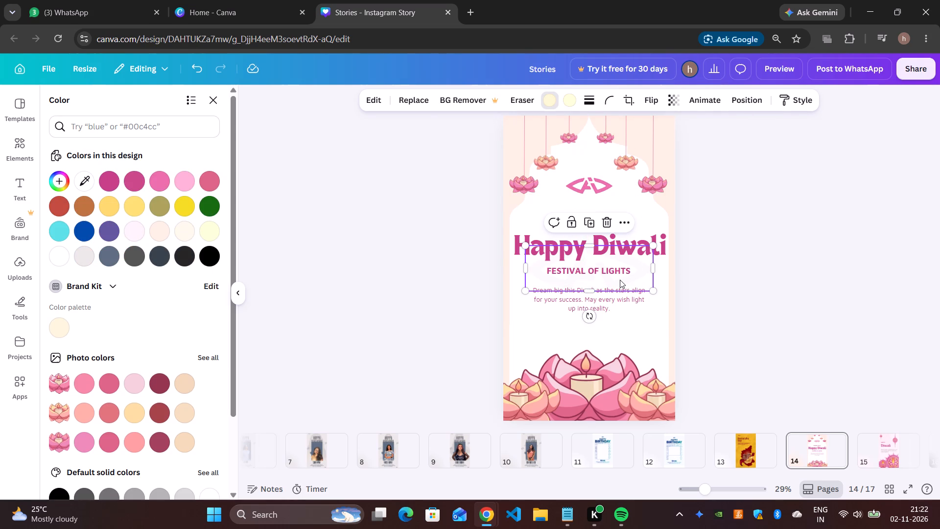
{"action": "key", "text": "Delete"}
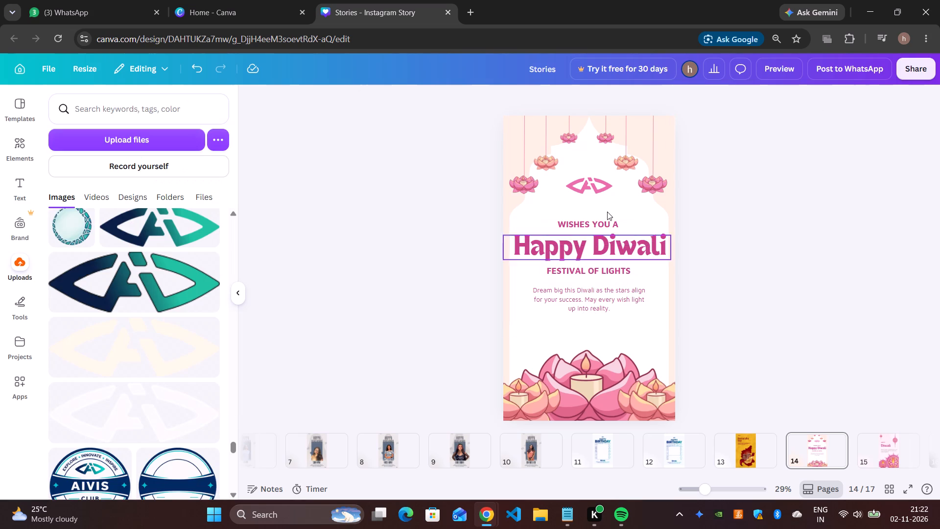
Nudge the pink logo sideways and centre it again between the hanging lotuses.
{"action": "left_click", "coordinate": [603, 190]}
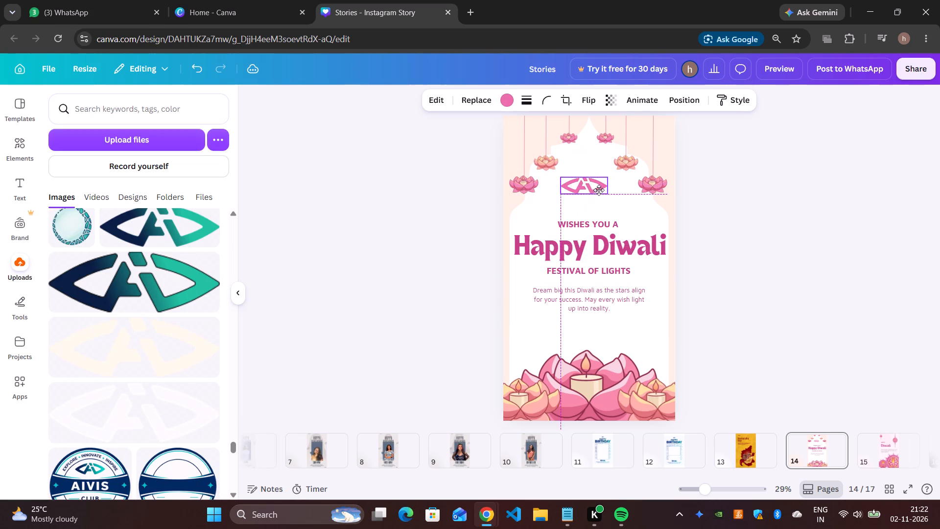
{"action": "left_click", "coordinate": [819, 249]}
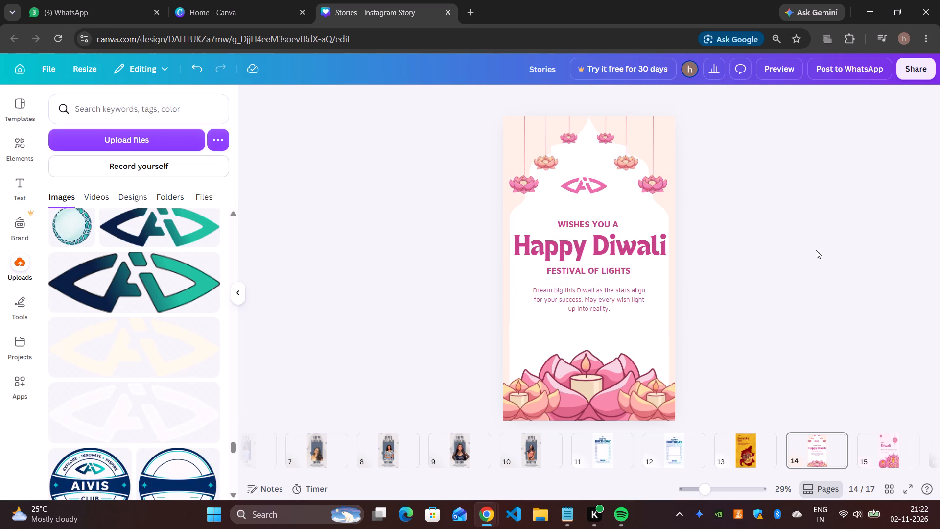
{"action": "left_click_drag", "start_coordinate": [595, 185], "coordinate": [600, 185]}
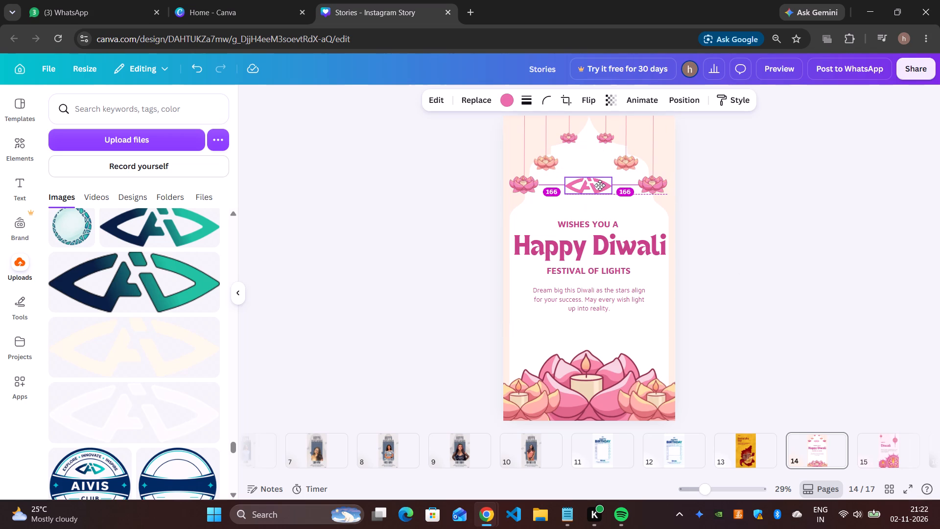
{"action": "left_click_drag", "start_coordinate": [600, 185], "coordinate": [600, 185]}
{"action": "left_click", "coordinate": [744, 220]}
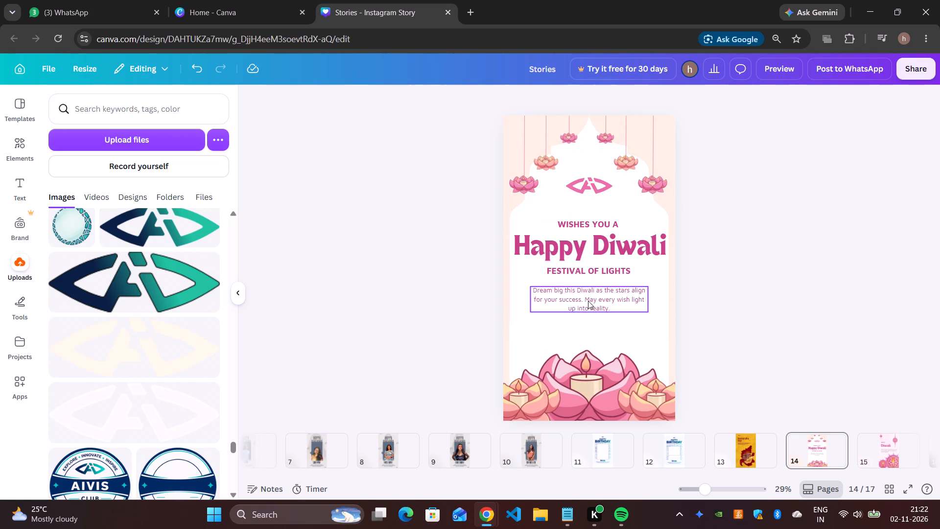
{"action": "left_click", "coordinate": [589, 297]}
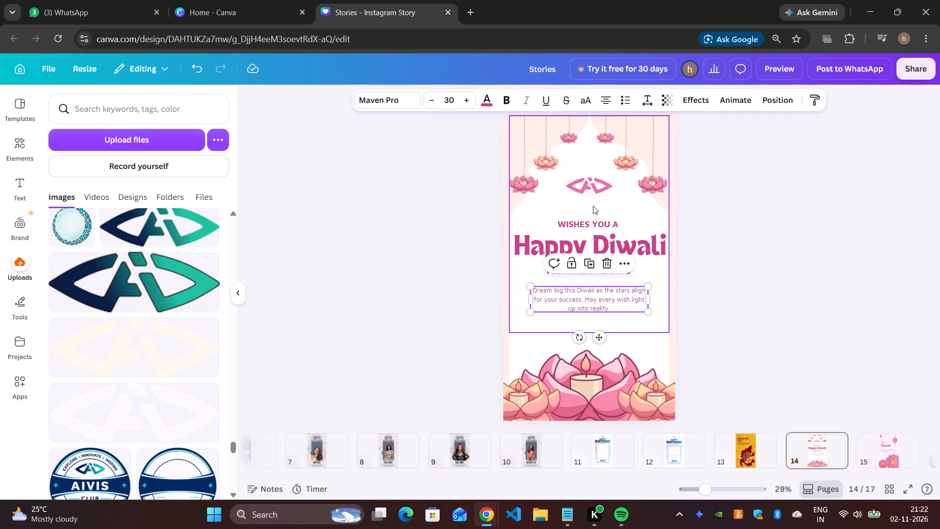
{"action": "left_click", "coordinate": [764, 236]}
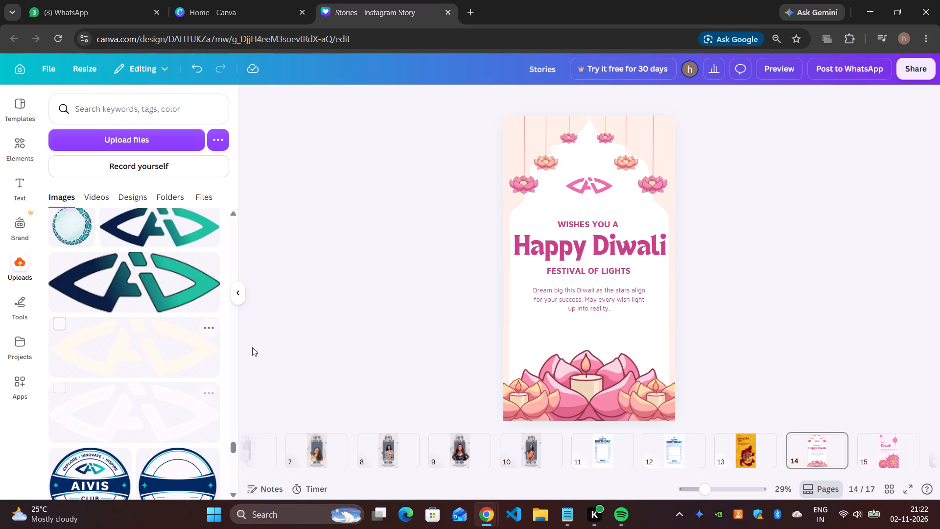
Check the logo and text layout of the National Engineers Day story on page 2, and return to page 14.
{"action": "left_click", "coordinate": [237, 298]}
{"action": "scroll", "coordinate": [284, 448], "scroll_direction": "right", "scroll_amount": 7}
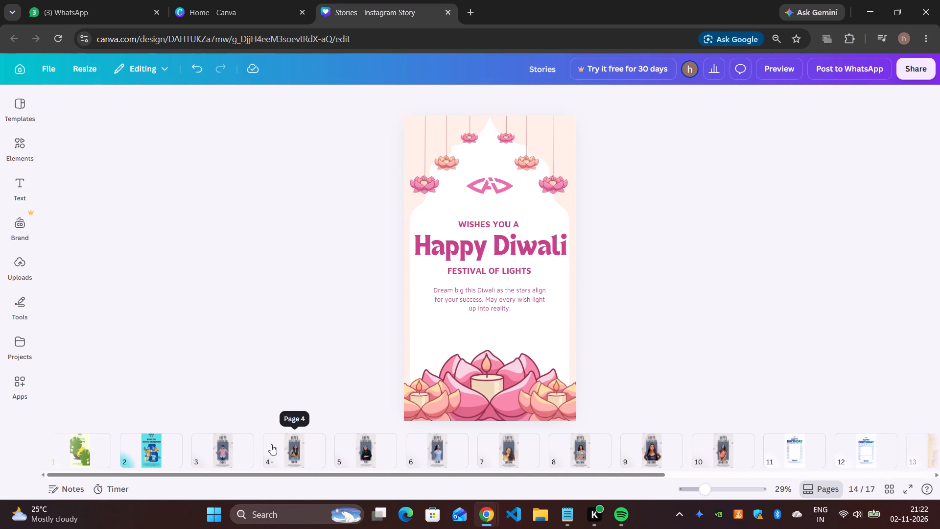
{"action": "scroll", "coordinate": [271, 444], "scroll_direction": "right", "scroll_amount": 1}
{"action": "left_click", "coordinate": [165, 446]}
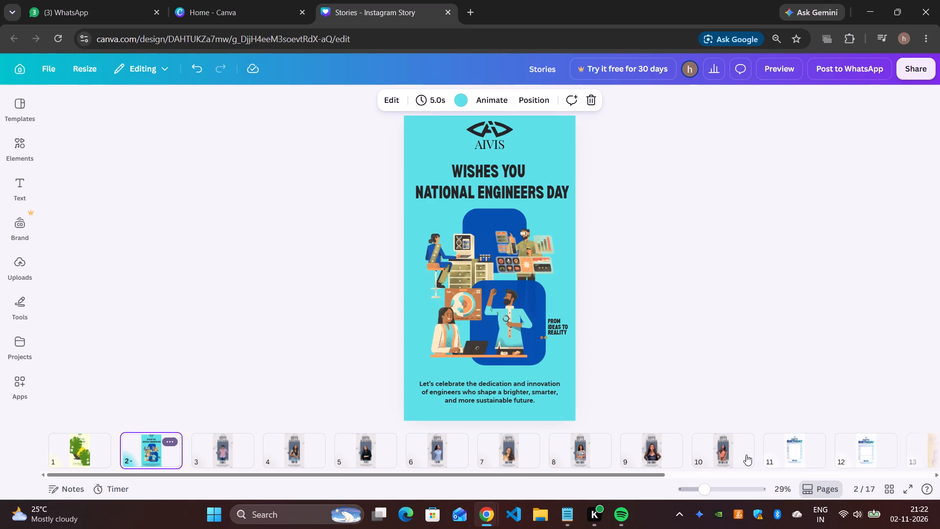
{"action": "scroll", "coordinate": [781, 446], "scroll_direction": "left", "scroll_amount": 7}
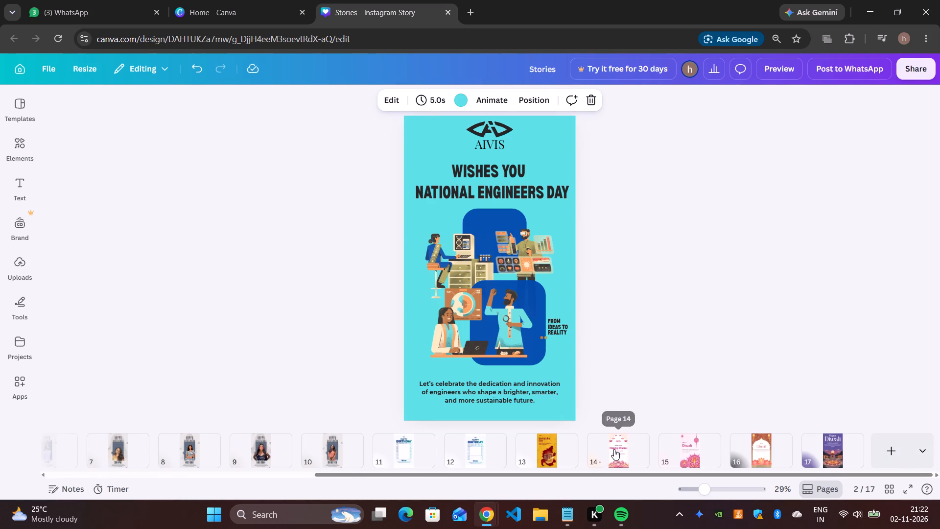
{"action": "left_click", "coordinate": [614, 449]}
Duplicate the "Dream big this Diwali" message on page 14 and replace the copy's text with "AIVIS".
{"action": "left_click", "coordinate": [492, 187]}
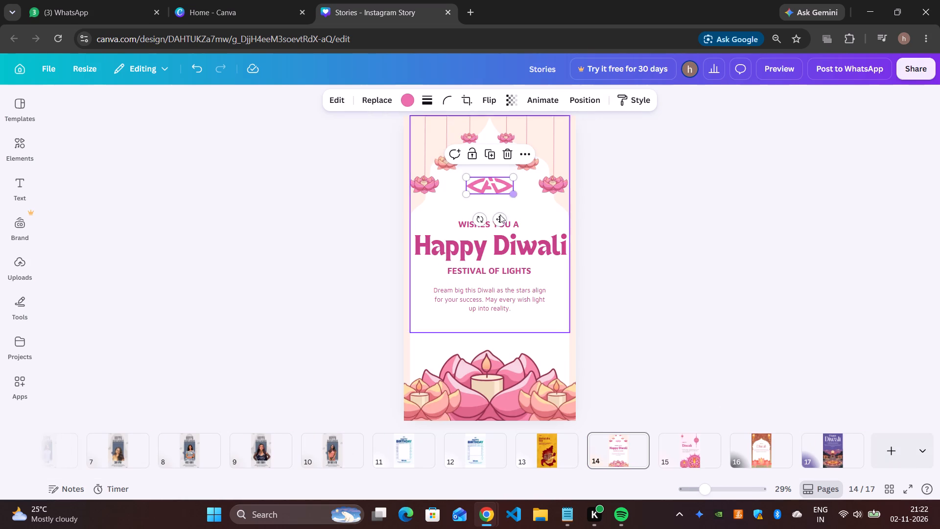
{"action": "left_click", "coordinate": [487, 300]}
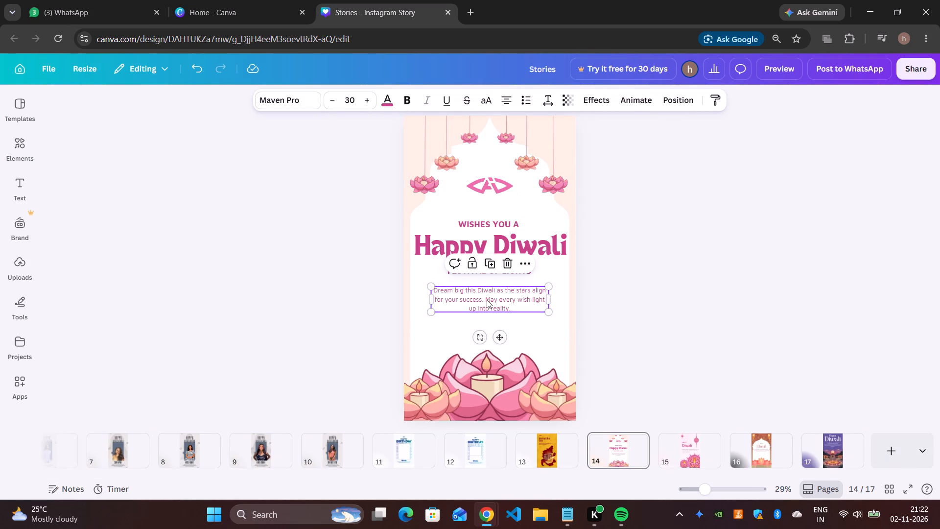
{"action": "key", "text": "ctrl+c"}
{"action": "left_click", "coordinate": [492, 211]}
{"action": "key", "text": "ctrl+v"}
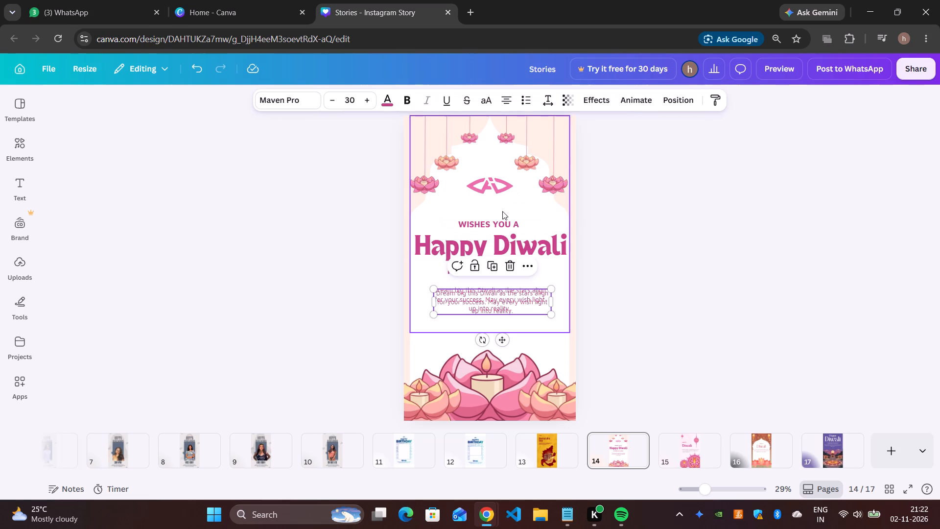
{"action": "key", "text": "ctrl+a"}
{"action": "left_click", "coordinate": [682, 327]}
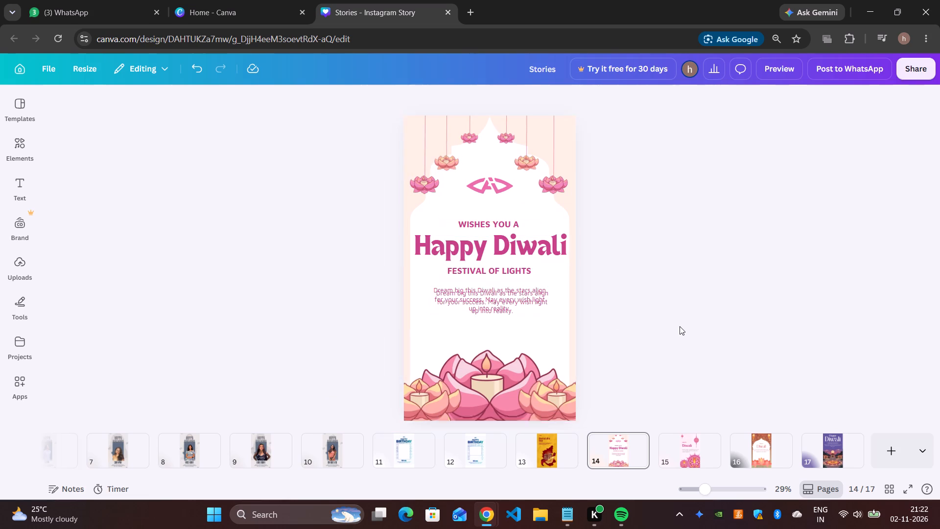
{"action": "left_click", "coordinate": [543, 306]}
{"action": "double_click", "coordinate": [538, 304]}
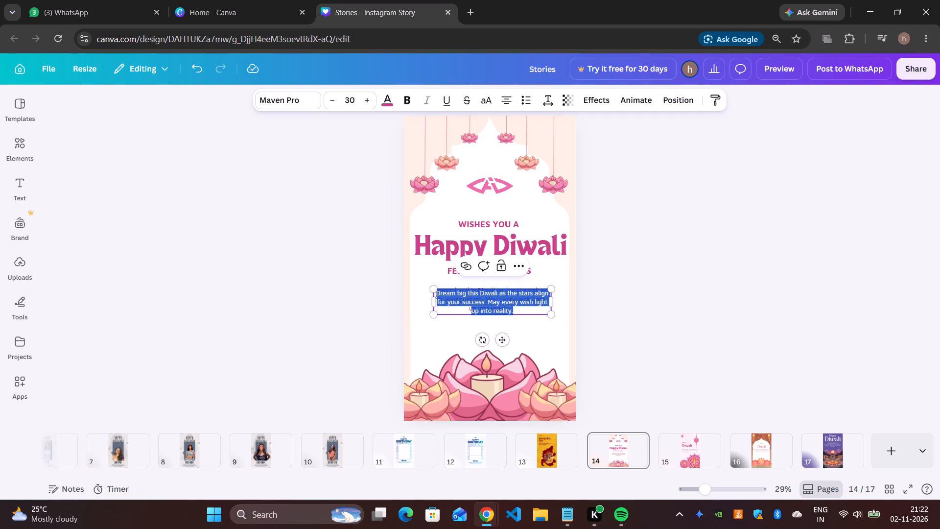
{"action": "key", "text": "BackSpace"}
{"action": "type", "text": "AI"}
{"action": "type", "text": "VIS"}
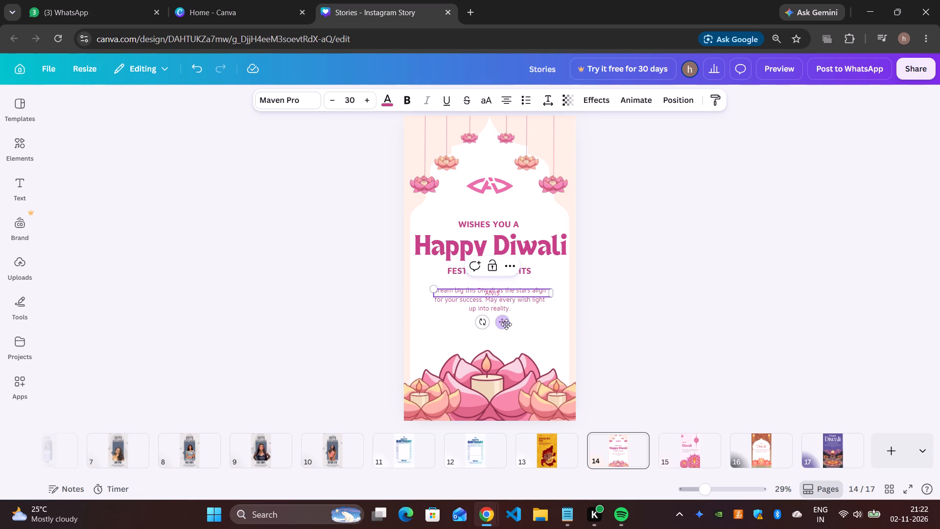
Move the AIVIS text up between the pink logo and "WISHES YOU A", and narrow its box to the word.
{"action": "left_click_drag", "start_coordinate": [501, 323], "coordinate": [498, 231]}
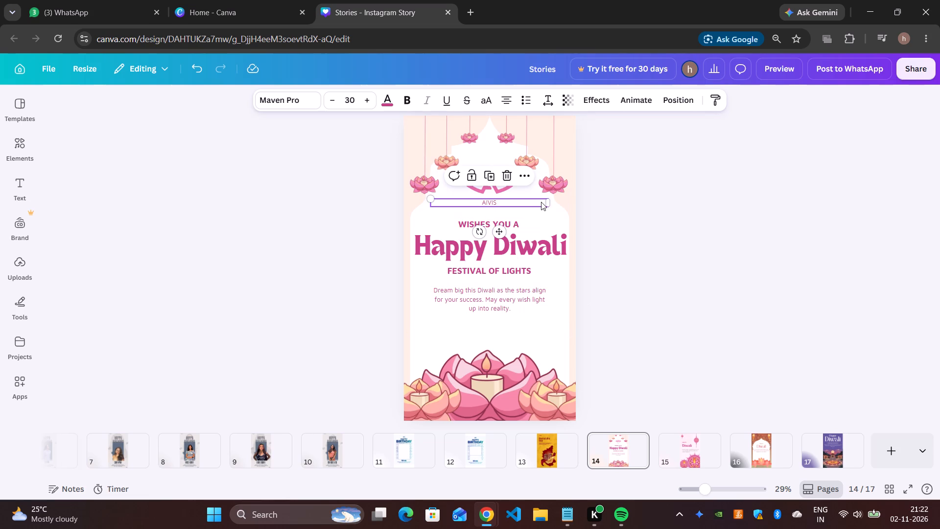
{"action": "left_click_drag", "start_coordinate": [548, 202], "coordinate": [460, 202]}
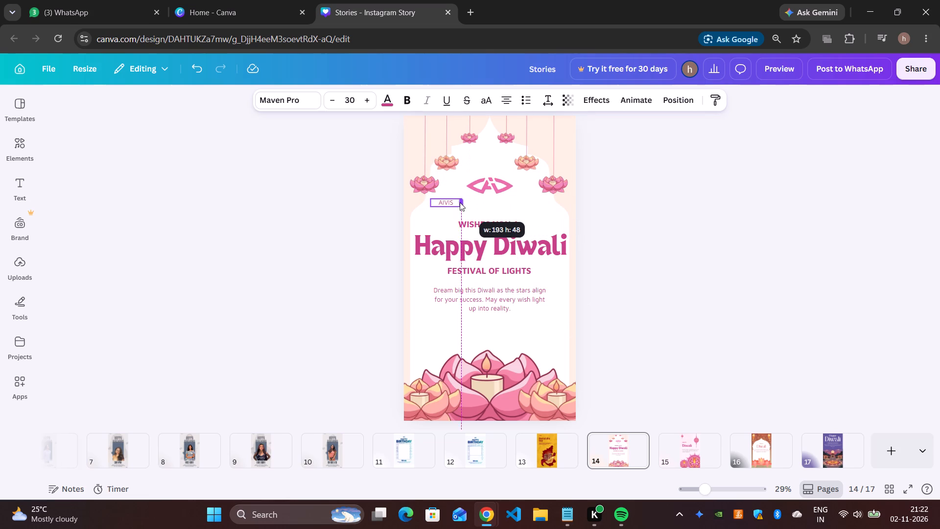
{"action": "left_click_drag", "start_coordinate": [460, 202], "coordinate": [454, 202]}
{"action": "left_click", "coordinate": [320, 168]}
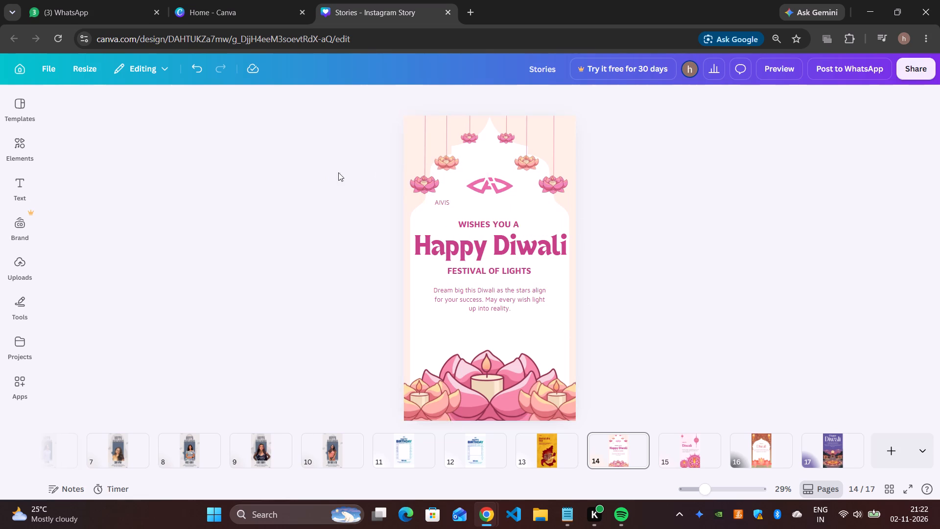
Set the AIVIS text size to 50 and widen its box so the word fits on one line.
{"action": "left_click", "coordinate": [435, 201]}
{"action": "left_click", "coordinate": [371, 103]}
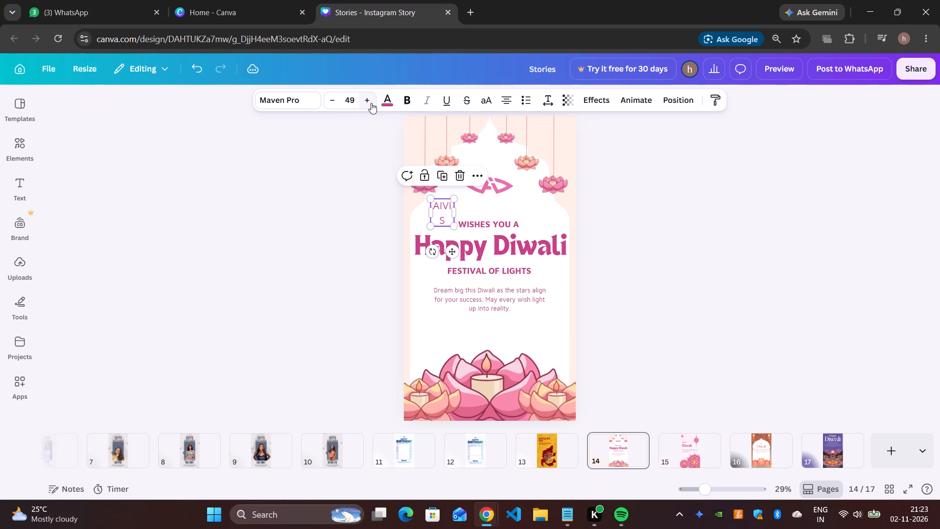
{"action": "left_click_drag", "start_coordinate": [454, 211], "coordinate": [465, 212]}
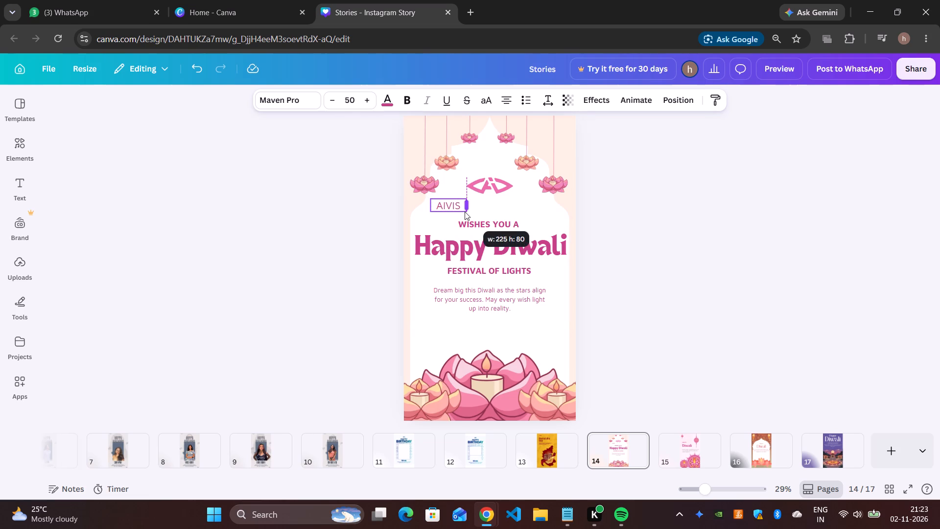
{"action": "left_click_drag", "start_coordinate": [465, 212], "coordinate": [462, 211]}
Centre the AIVIS text directly beneath the pink logo.
{"action": "left_click_drag", "start_coordinate": [455, 236], "coordinate": [501, 234]}
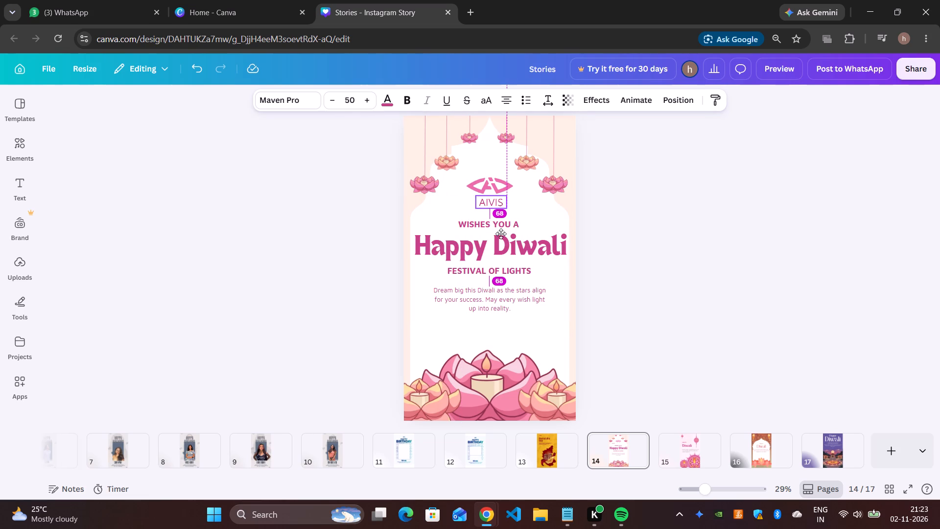
{"action": "left_click_drag", "start_coordinate": [501, 234], "coordinate": [499, 234]}
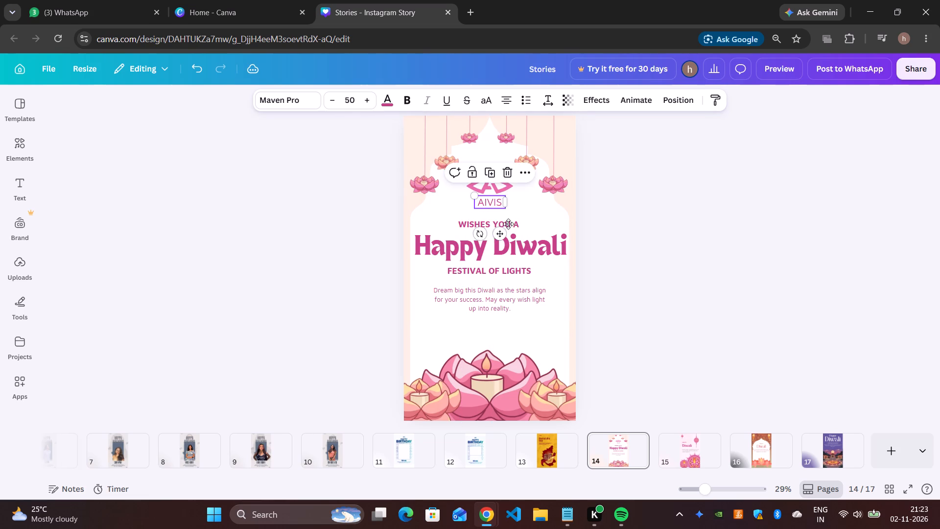
{"action": "left_click", "coordinate": [662, 197]}
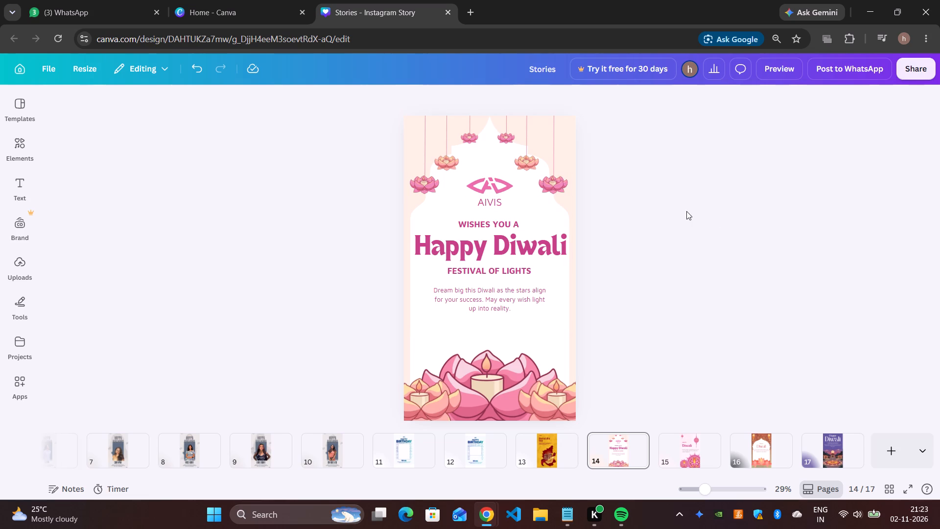
Copy the pink logo and AIVIS text together from page 14 onto the Diwali story on page 15.
{"action": "left_click", "coordinate": [677, 447]}
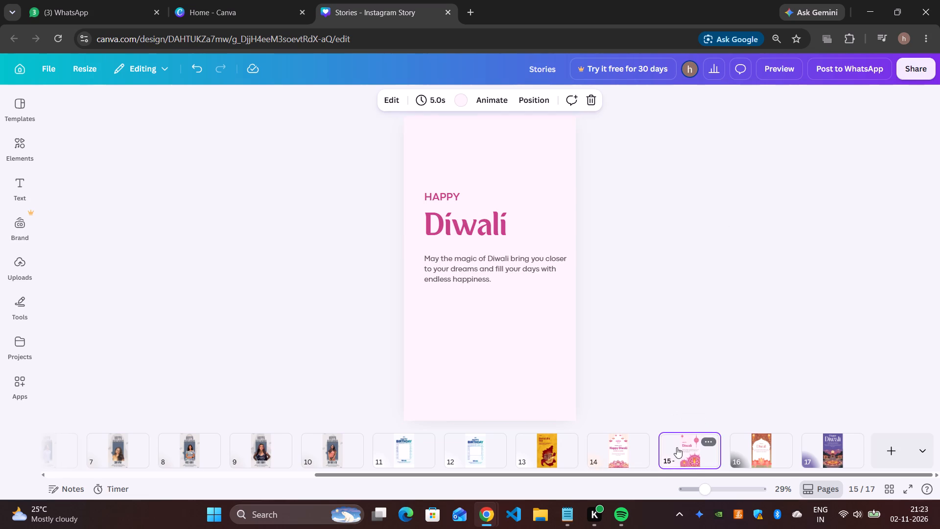
{"action": "left_click", "coordinate": [636, 457]}
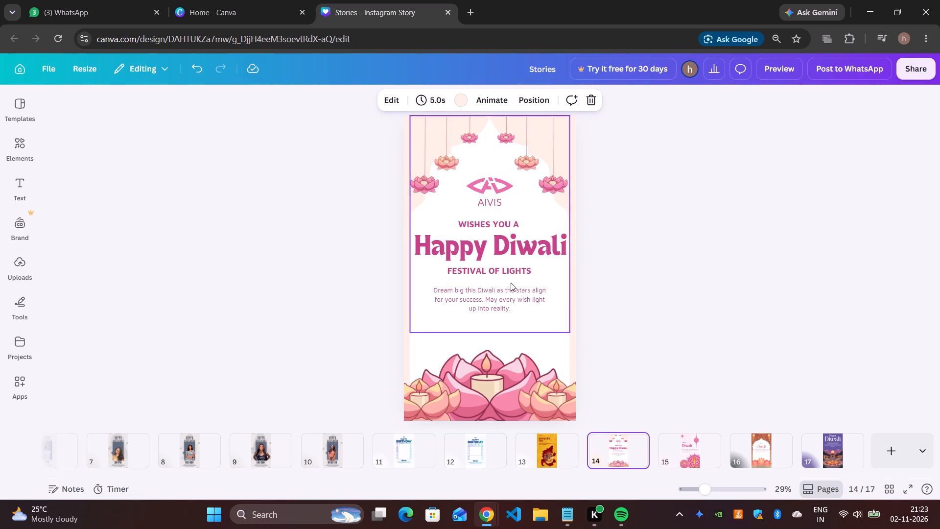
{"action": "left_click", "coordinate": [503, 186]}
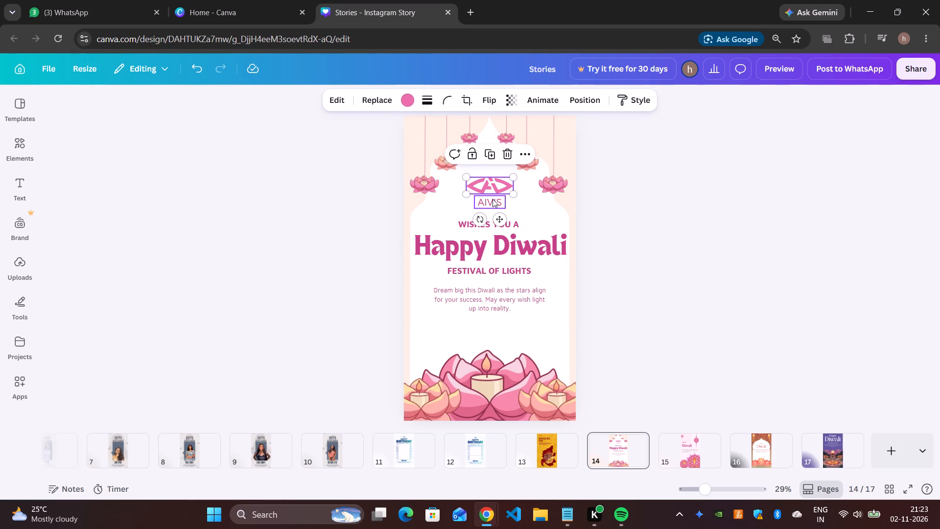
{"action": "left_click", "coordinate": [490, 199], "text": "shift"}
{"action": "key", "text": "ctrl+c"}
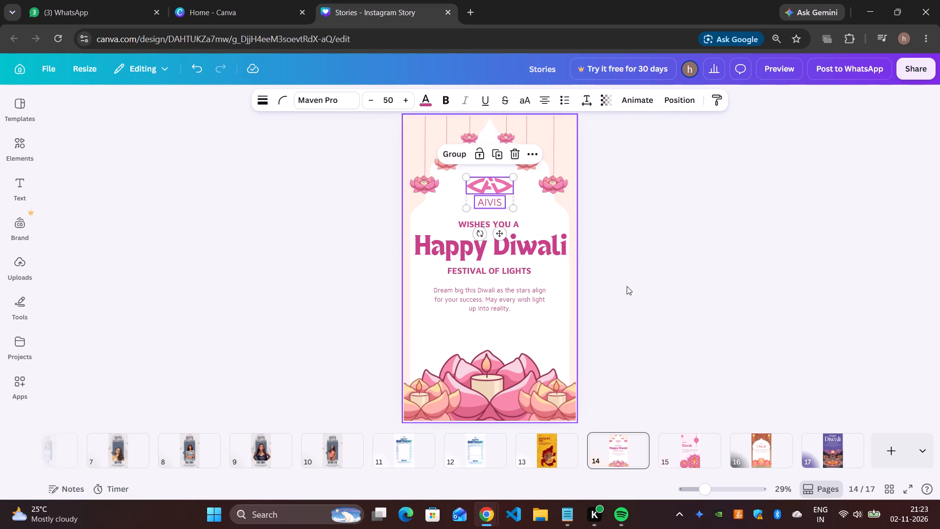
{"action": "left_click", "coordinate": [627, 286]}
{"action": "left_click", "coordinate": [500, 210]}
{"action": "left_click", "coordinate": [496, 198]}
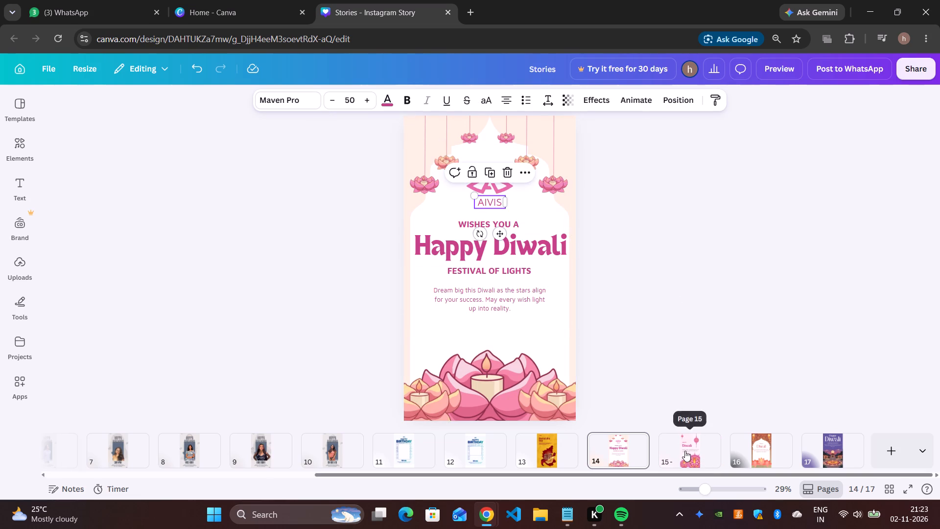
{"action": "left_click", "coordinate": [685, 451]}
{"action": "left_click", "coordinate": [483, 174]}
{"action": "key", "text": "ctrl+v"}
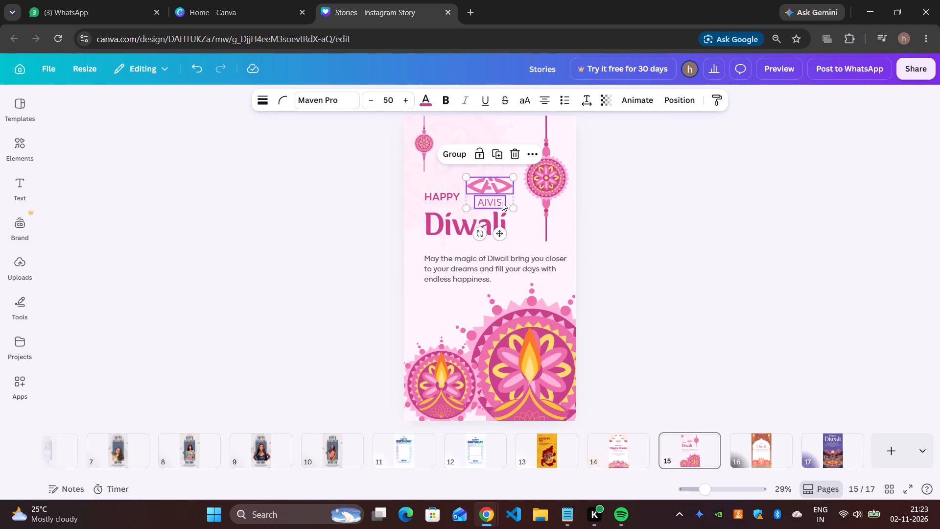
{"action": "left_click", "coordinate": [672, 233]}
Recolour the logo on page 15 to the dark pink of the "Diwali" heading.
{"action": "left_click", "coordinate": [494, 184]}
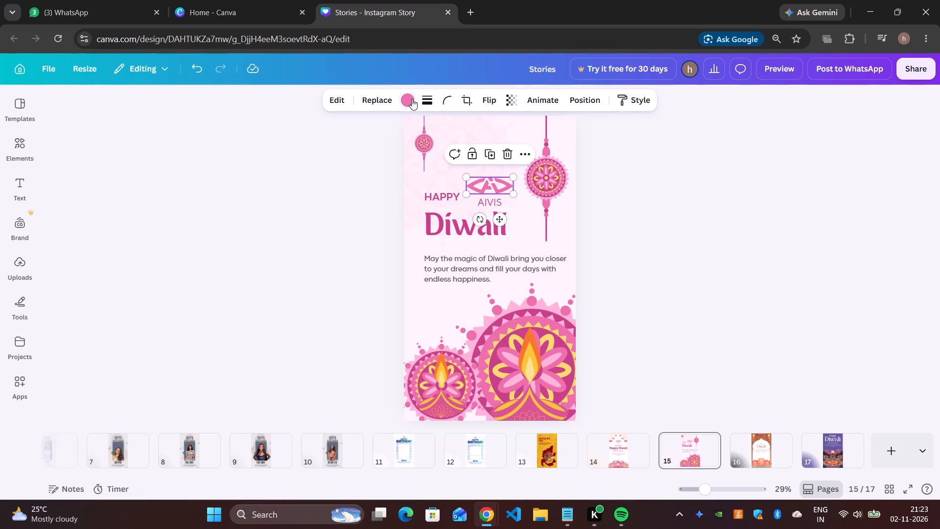
{"action": "left_click", "coordinate": [412, 99]}
{"action": "left_click", "coordinate": [117, 186]}
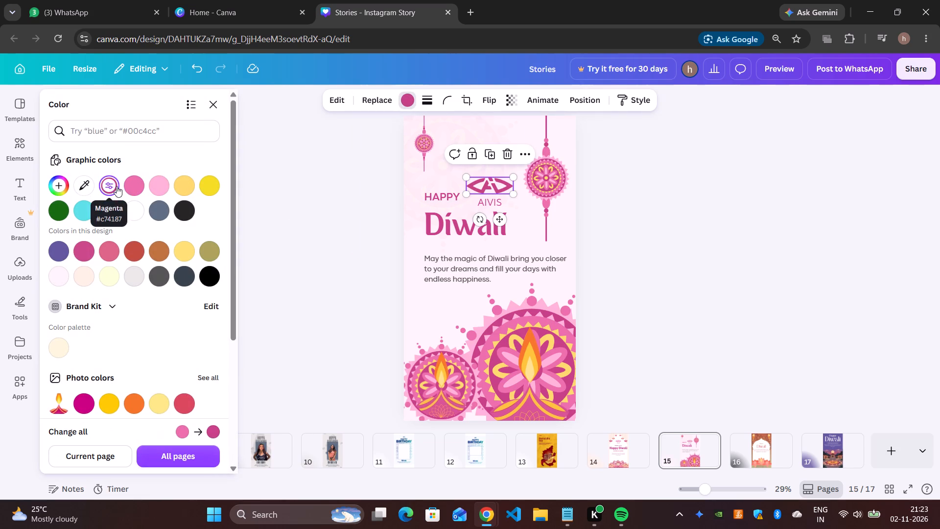
{"action": "left_click", "coordinate": [635, 229]}
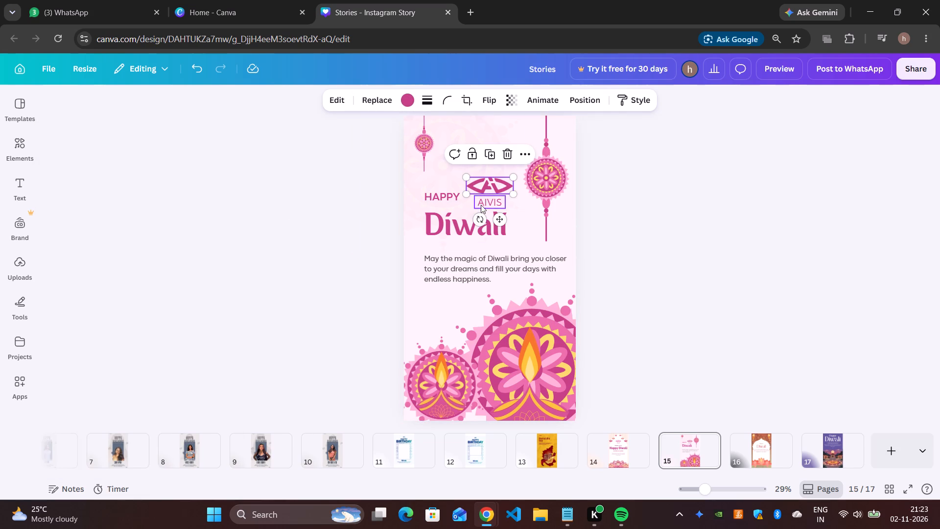
Move the logo and the AIVIS text up into the space above "HAPPY", keeping the text beneath the logo.
{"action": "left_click_drag", "start_coordinate": [502, 219], "coordinate": [504, 173]}
{"action": "left_click", "coordinate": [630, 210]}
{"action": "left_click_drag", "start_coordinate": [503, 205], "coordinate": [500, 164]}
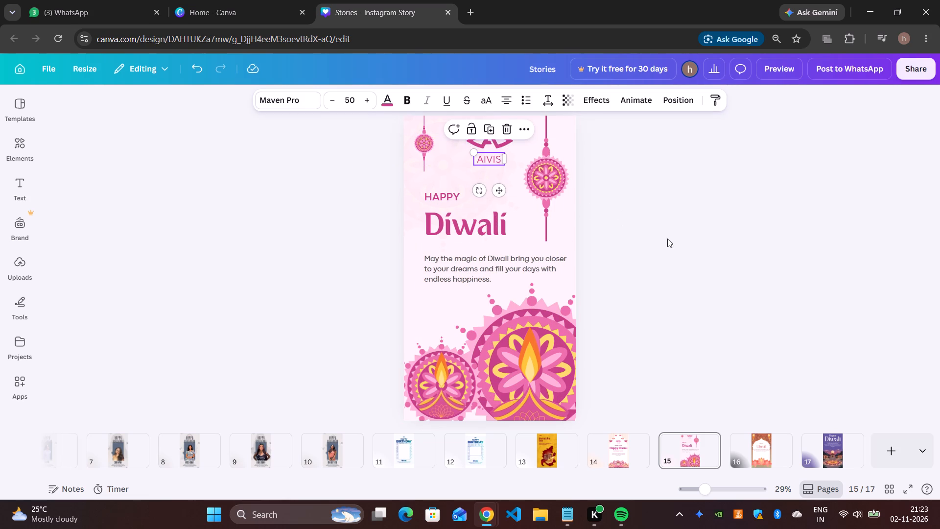
{"action": "left_click", "coordinate": [667, 239]}
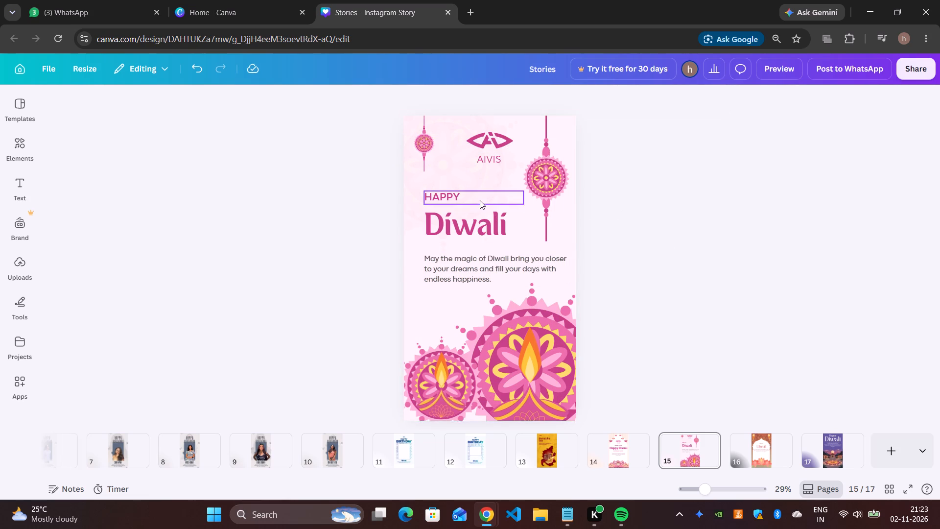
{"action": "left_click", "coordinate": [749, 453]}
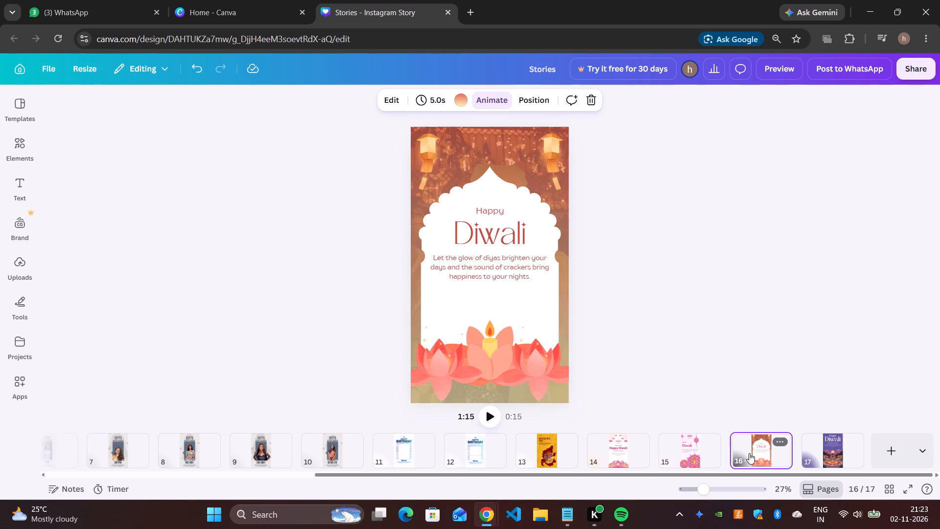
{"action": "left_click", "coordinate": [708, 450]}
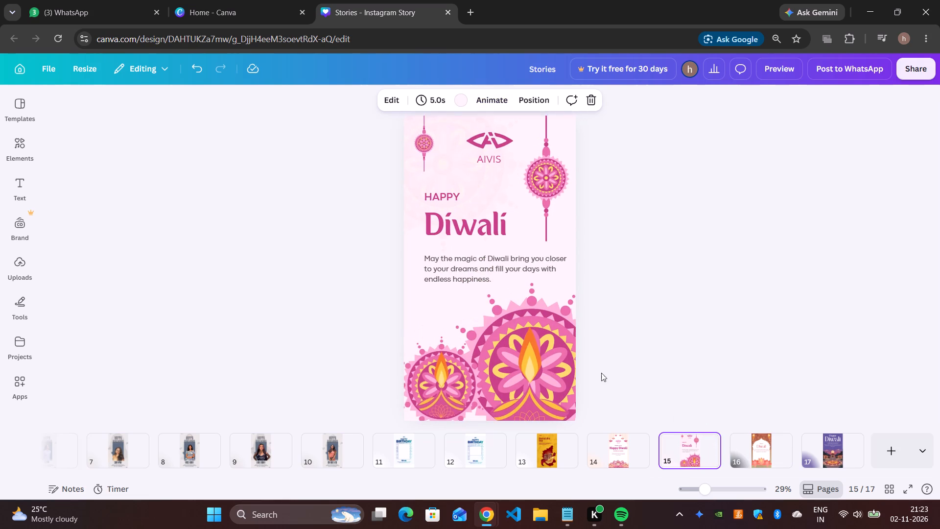
Change the "HAPPY" line on page 15 to read "WISHES YOU A HAPPY".
{"action": "left_click", "coordinate": [446, 197]}
{"action": "left_click", "coordinate": [446, 197]}
{"action": "left_click", "coordinate": [436, 198]}
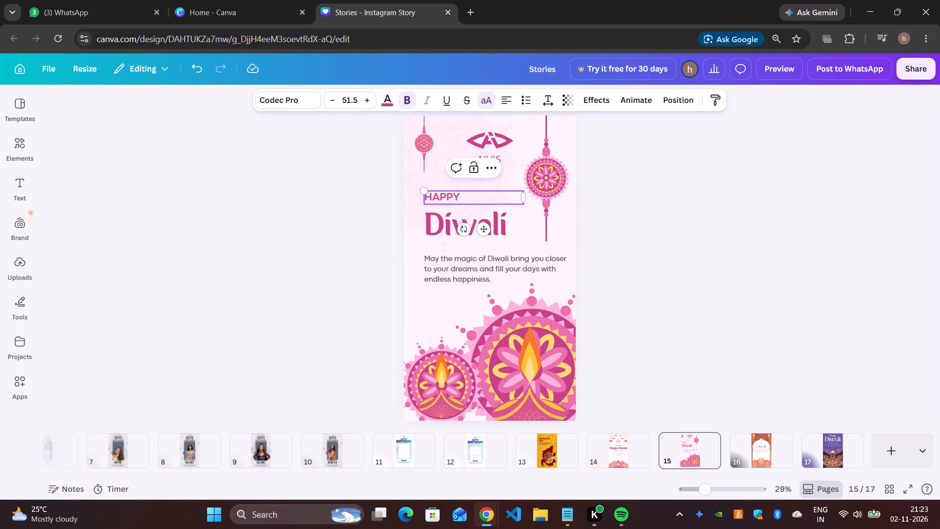
{"action": "left_click", "coordinate": [427, 197]}
{"action": "key", "text": "Left"}
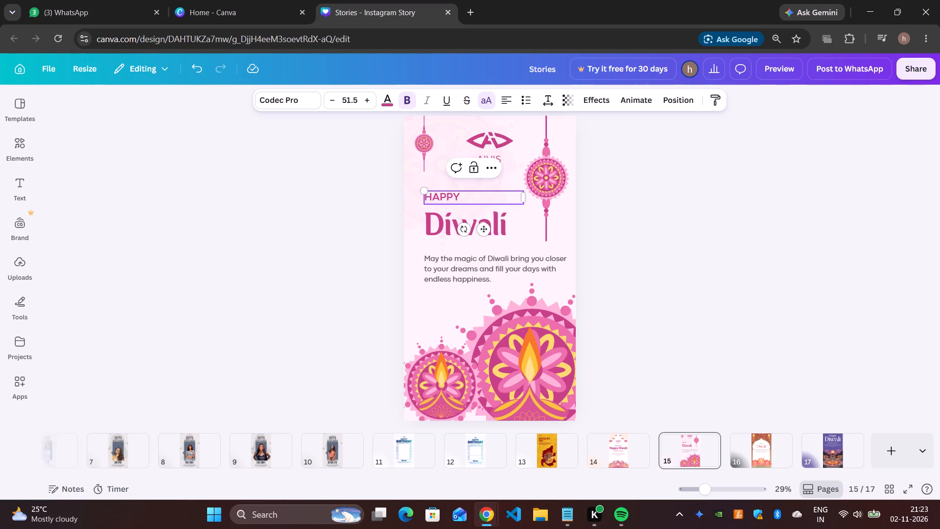
{"action": "triple_click", "coordinate": [437, 197]}
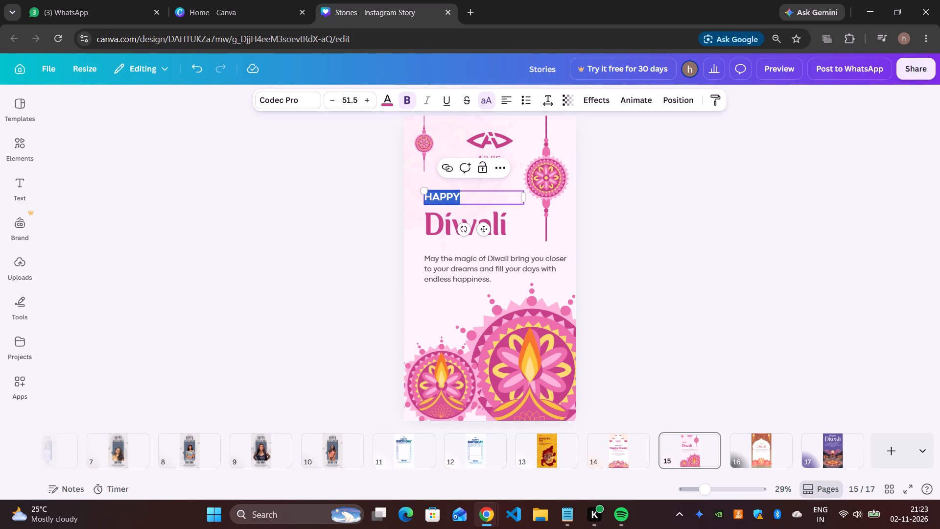
{"action": "left_click", "coordinate": [437, 197]}
{"action": "left_click", "coordinate": [449, 196]}
{"action": "left_click", "coordinate": [450, 197]}
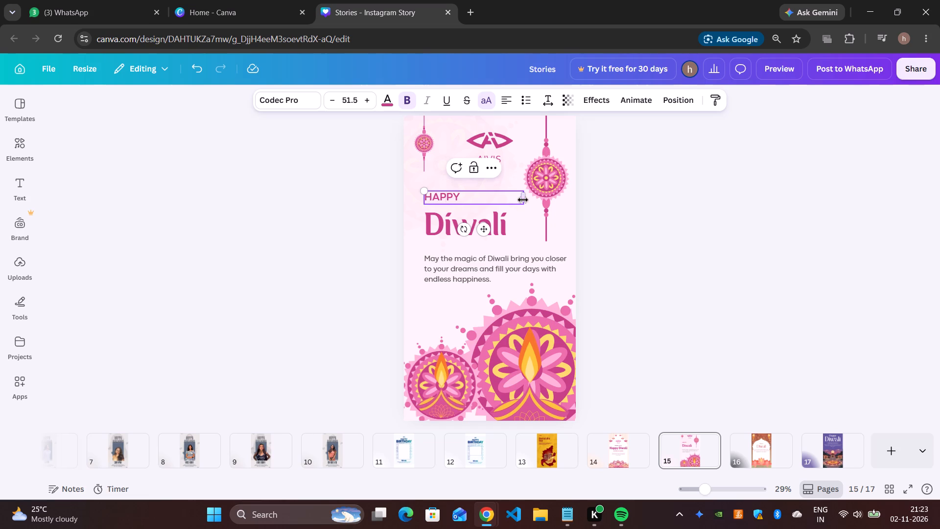
{"action": "double_click", "coordinate": [502, 200]}
{"action": "type", "text": "WISH"}
{"action": "type", "text": "ES ty"}
{"action": "key", "text": "BackSpace"}
{"action": "key", "text": "BackSpace"}
{"action": "type", "text": "you a"}
{"action": "key", "text": "space"}
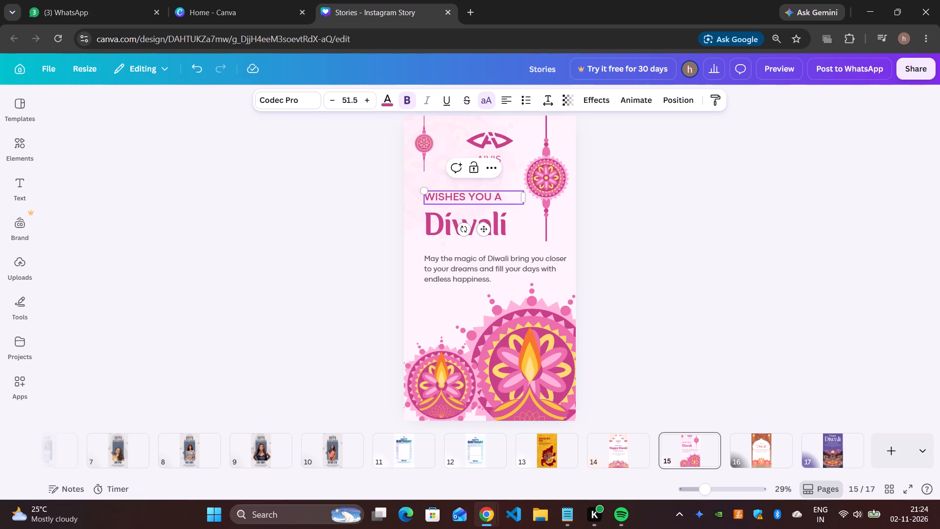
{"action": "type", "text": "happy"}
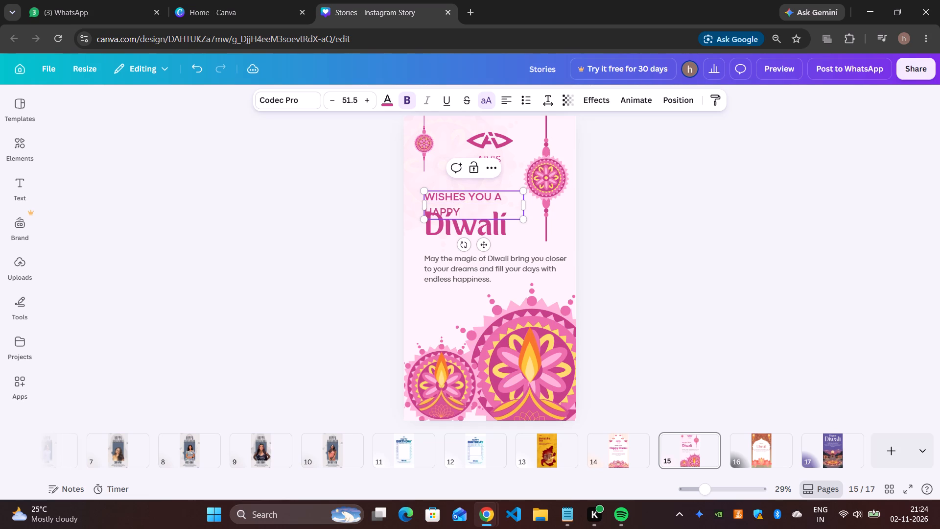
Widen the "WISHES YOU A HAPPY" text box to about 735 so the text fits on one line.
{"action": "left_click_drag", "start_coordinate": [528, 200], "coordinate": [548, 198]}
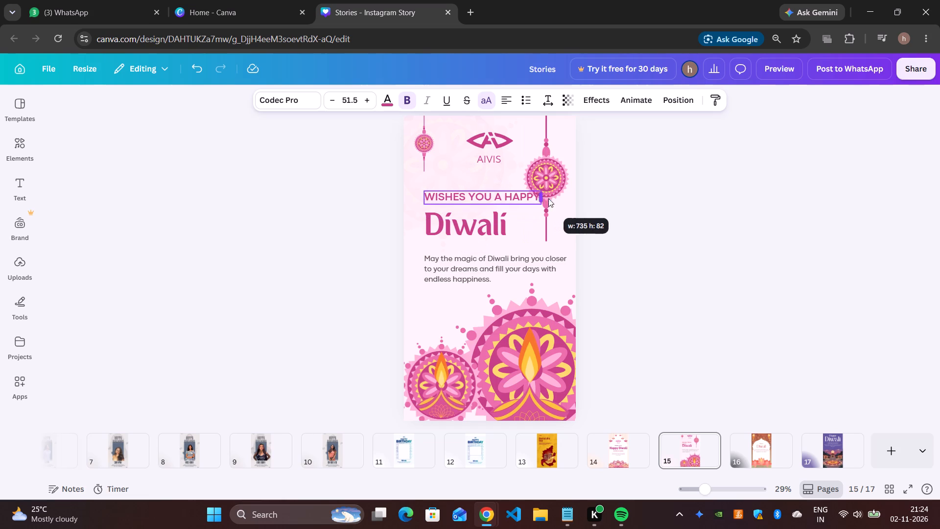
{"action": "left_click_drag", "start_coordinate": [548, 198], "coordinate": [548, 197]}
{"action": "left_click", "coordinate": [645, 220]}
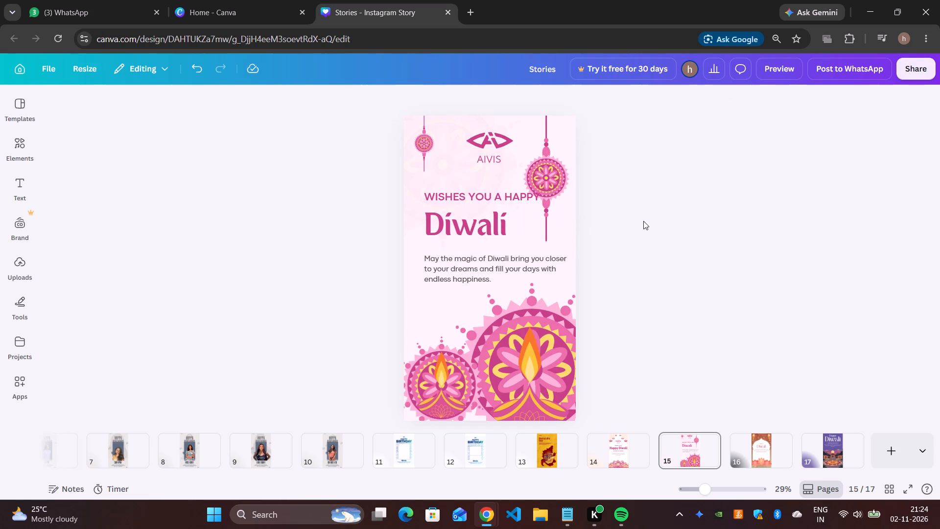
Reposition the large hanging ornament against the page edge on page 15 and nudge "WISHES YOU A HAPPY" and "Diwali" so the ornament clears the text.
{"action": "left_click_drag", "start_coordinate": [558, 175], "coordinate": [568, 175]}
{"action": "left_click", "coordinate": [672, 222]}
{"action": "left_click", "coordinate": [502, 200]}
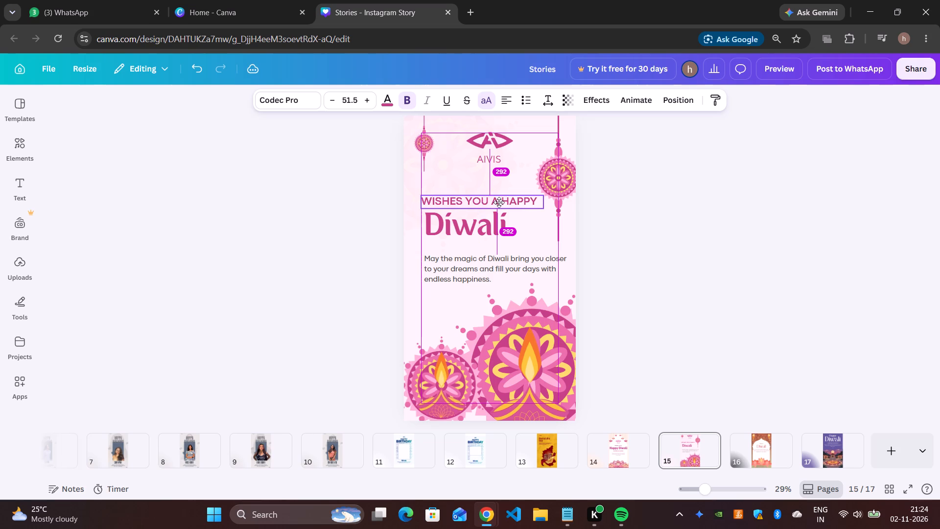
{"action": "left_click", "coordinate": [613, 224]}
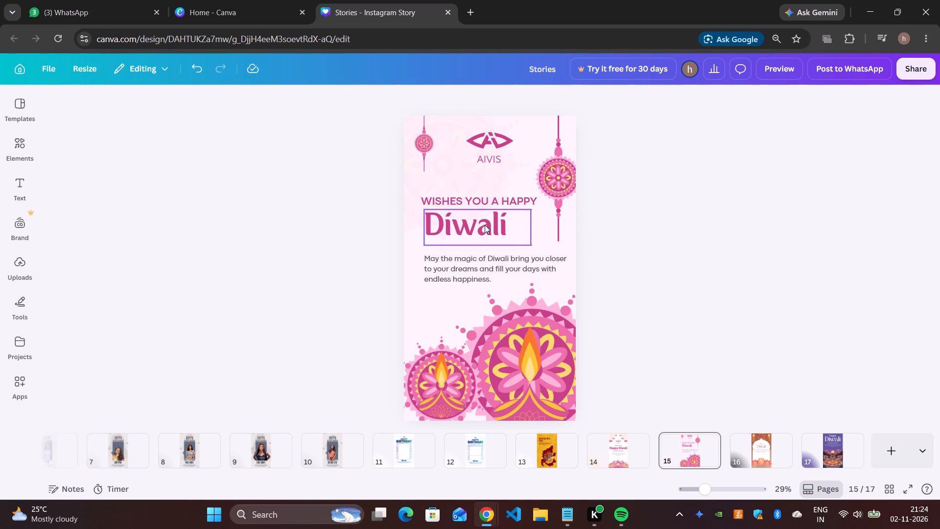
{"action": "left_click", "coordinate": [485, 225]}
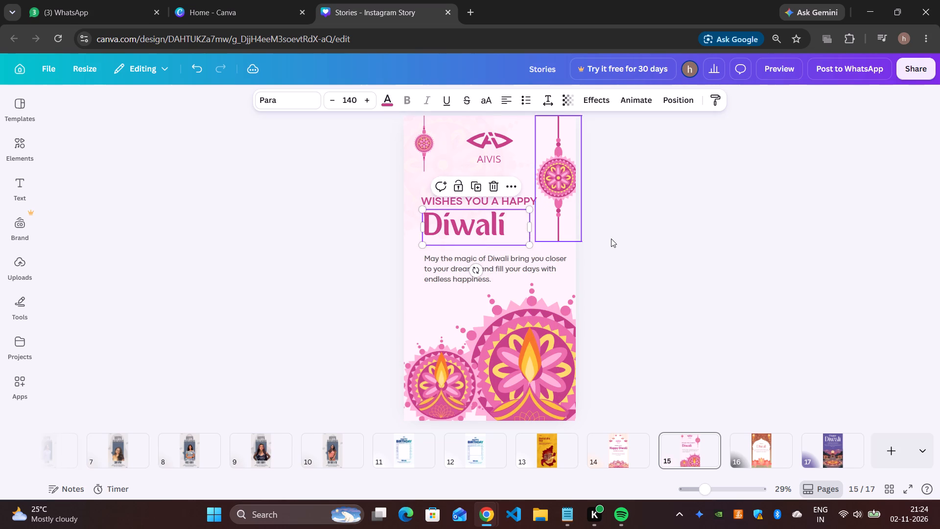
{"action": "left_click", "coordinate": [615, 239]}
{"action": "left_click_drag", "start_coordinate": [565, 178], "coordinate": [558, 173]}
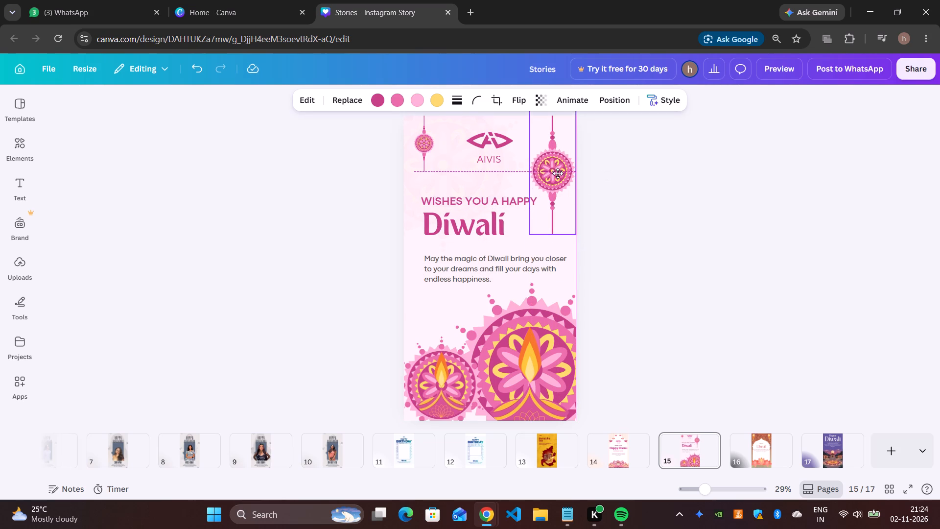
{"action": "left_click_drag", "start_coordinate": [558, 173], "coordinate": [558, 172]}
{"action": "left_click", "coordinate": [632, 193]}
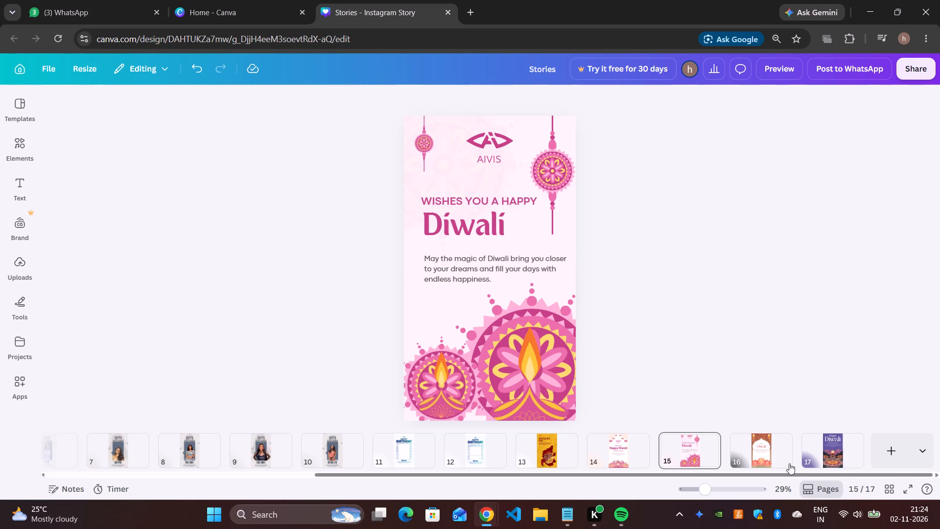
Copy the logo together with the AIVIS text from page 15.
{"action": "left_click", "coordinate": [770, 456]}
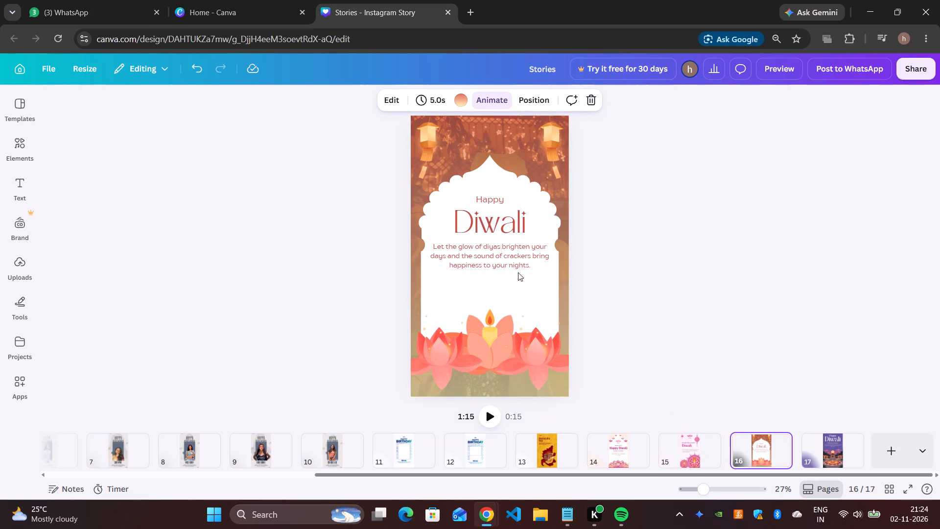
{"action": "left_click", "coordinate": [685, 446]}
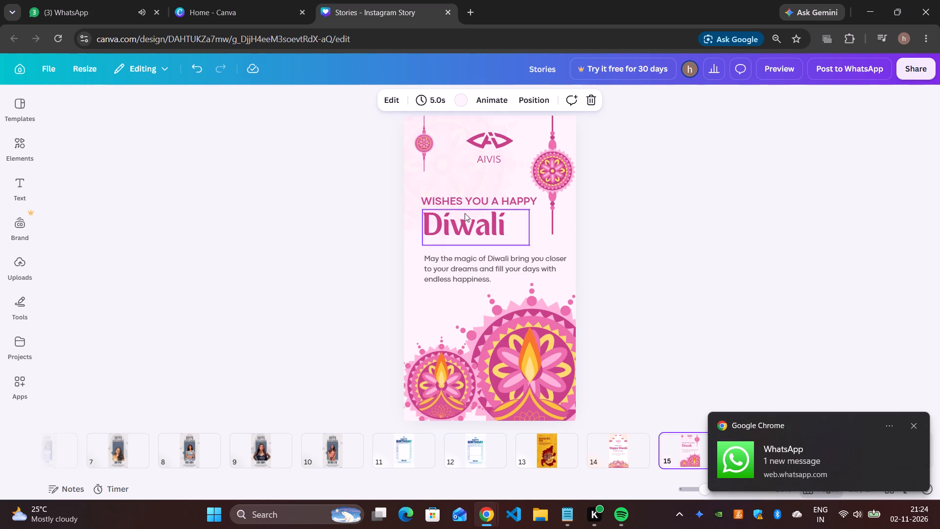
{"action": "left_click", "coordinate": [486, 161]}
{"action": "left_click", "coordinate": [491, 144], "text": "shift"}
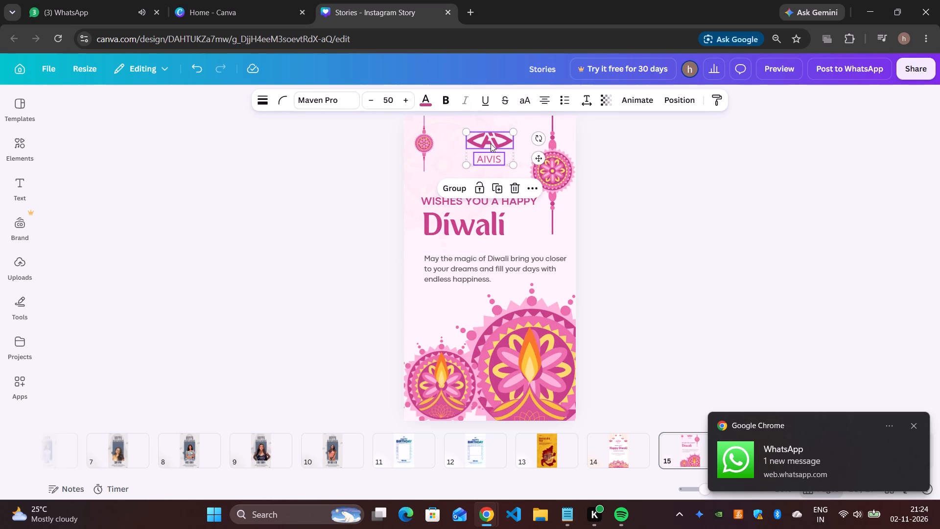
{"action": "key", "text": "ctrl+c"}
{"action": "left_click", "coordinate": [679, 257]}
{"action": "left_click", "coordinate": [917, 425]}
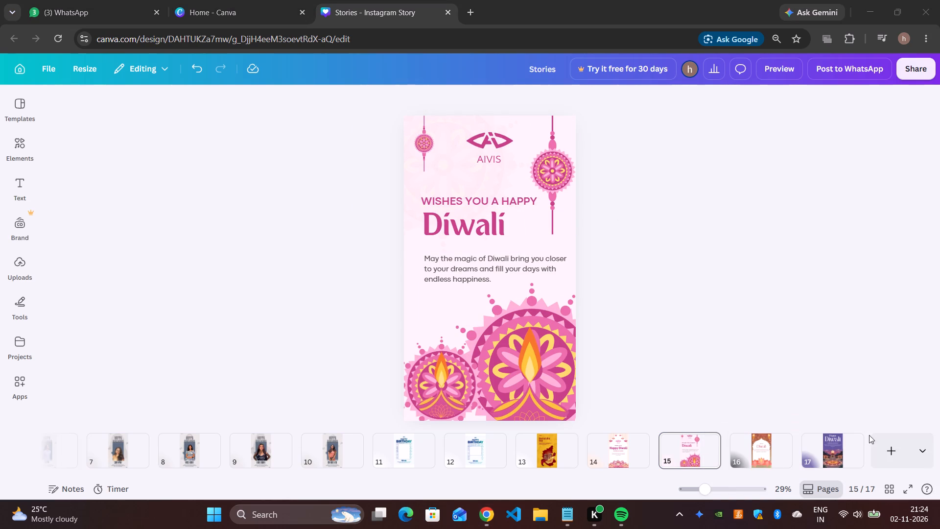
Review the Diwali designs on pages 14, 16 and 17 and the Karnataka Day design on page 13.
{"action": "left_click", "coordinate": [639, 450]}
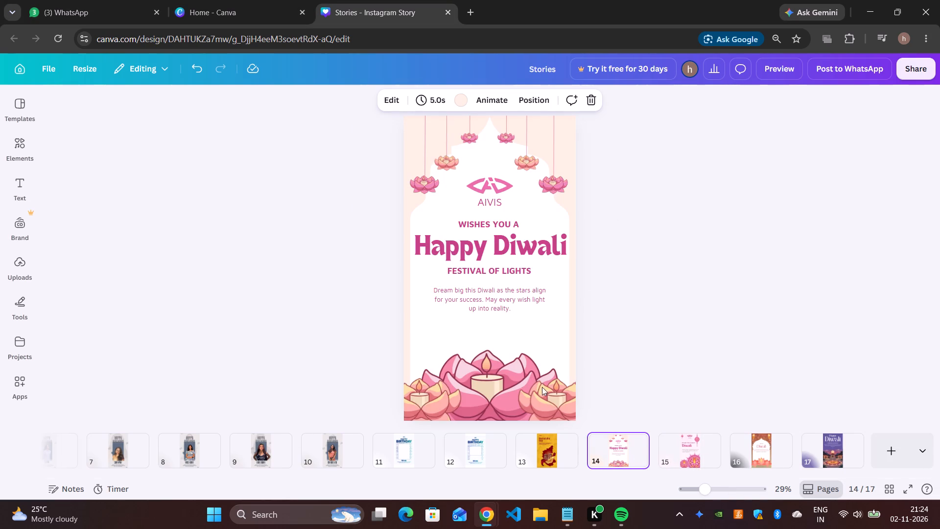
{"action": "left_click", "coordinate": [762, 455]}
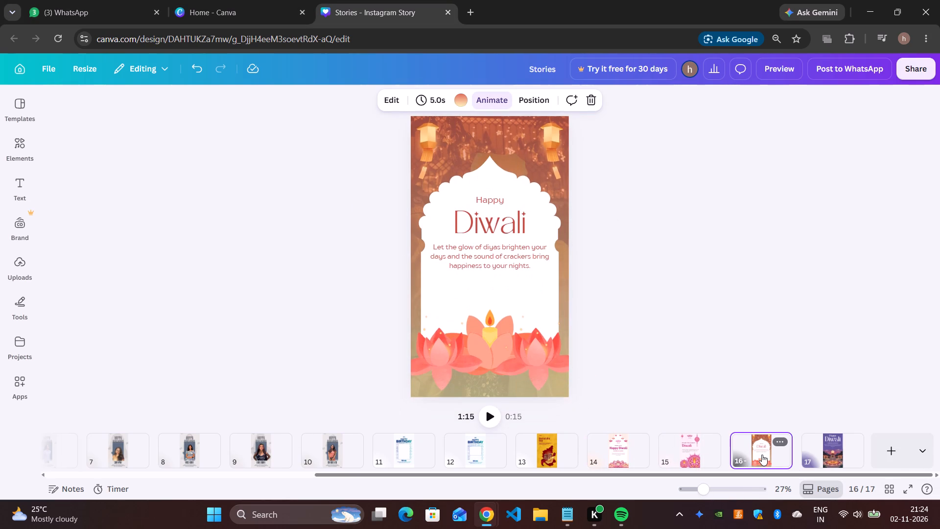
{"action": "left_click", "coordinate": [824, 453]}
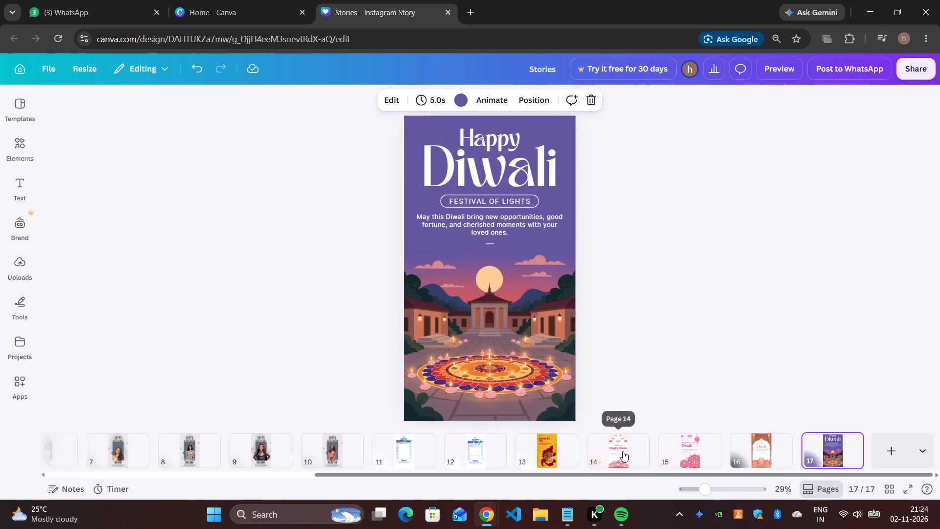
{"action": "left_click", "coordinate": [623, 451]}
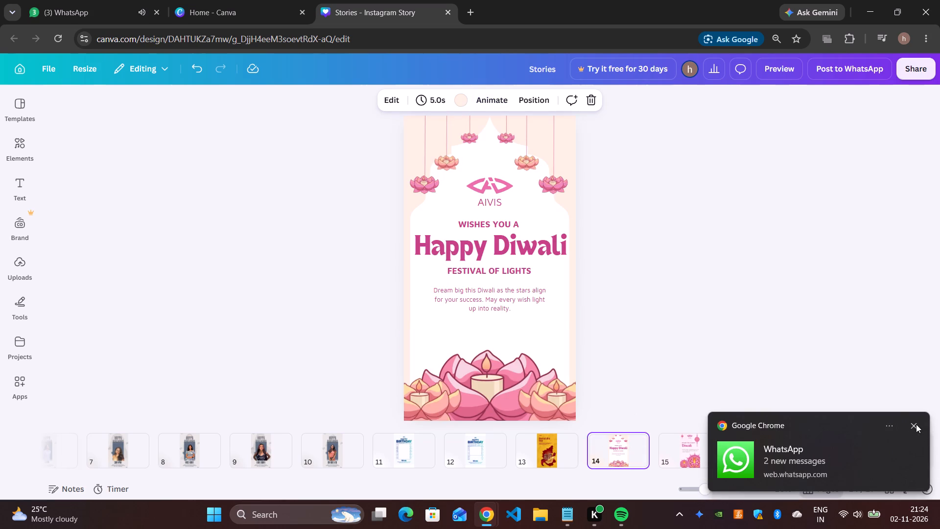
{"action": "left_click", "coordinate": [916, 424]}
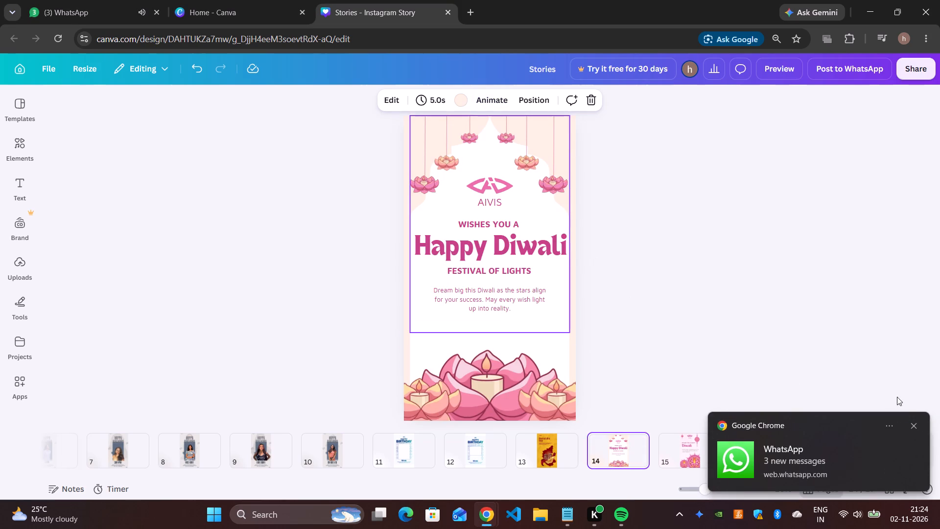
{"action": "left_click", "coordinate": [911, 427]}
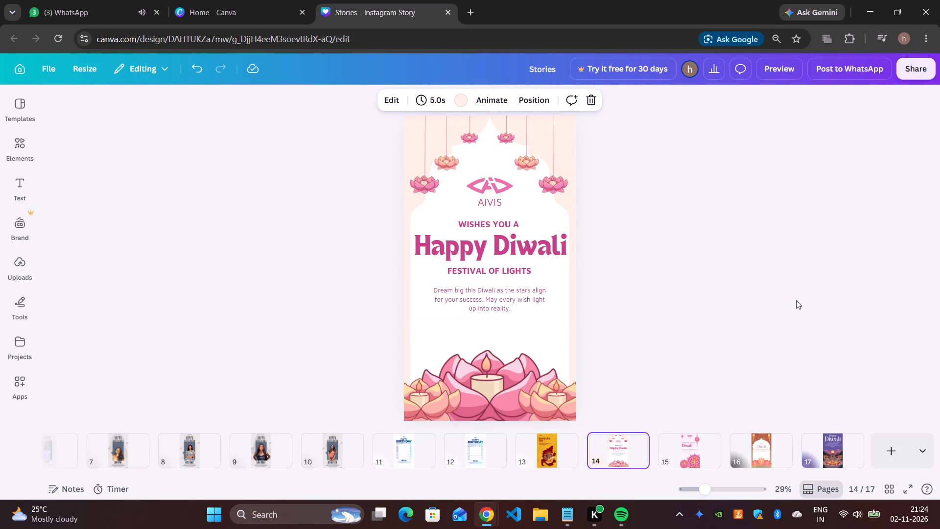
{"action": "left_click", "coordinate": [559, 451]}
{"action": "left_click", "coordinate": [624, 438]}
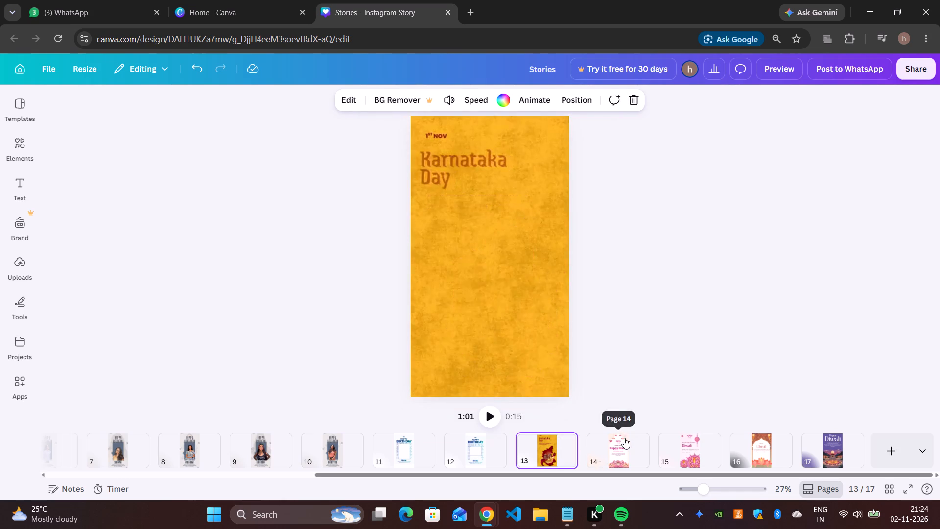
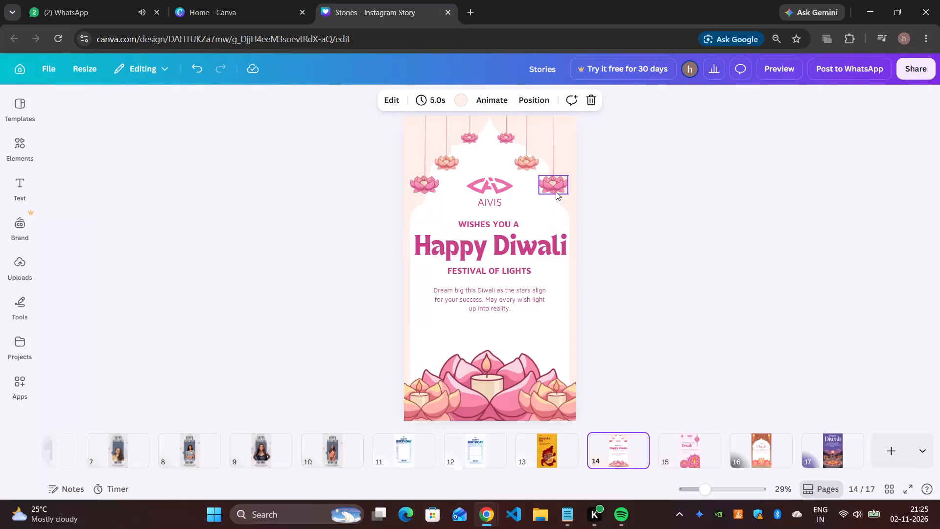
Apply the Fade animation to all six hanging lotuses and their strings on page 14.
{"action": "left_click", "coordinate": [556, 192]}
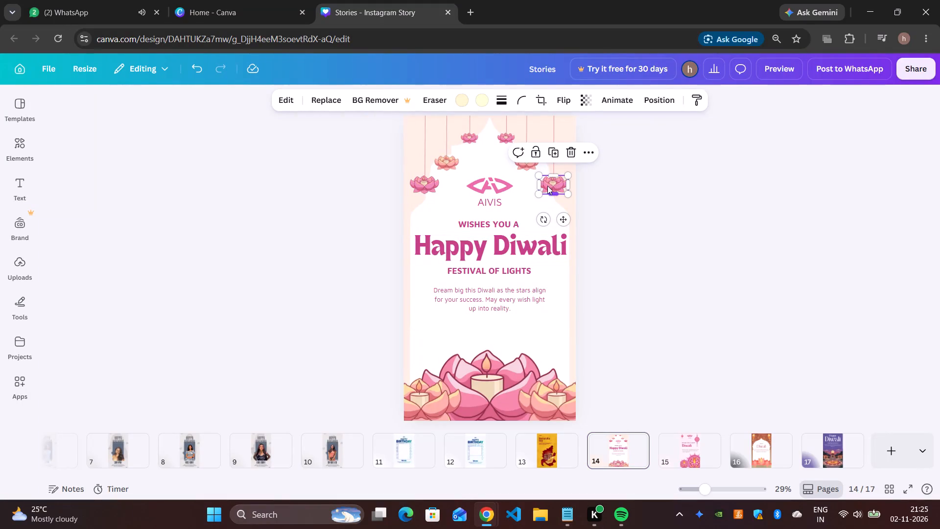
{"action": "left_click", "coordinate": [427, 185]}
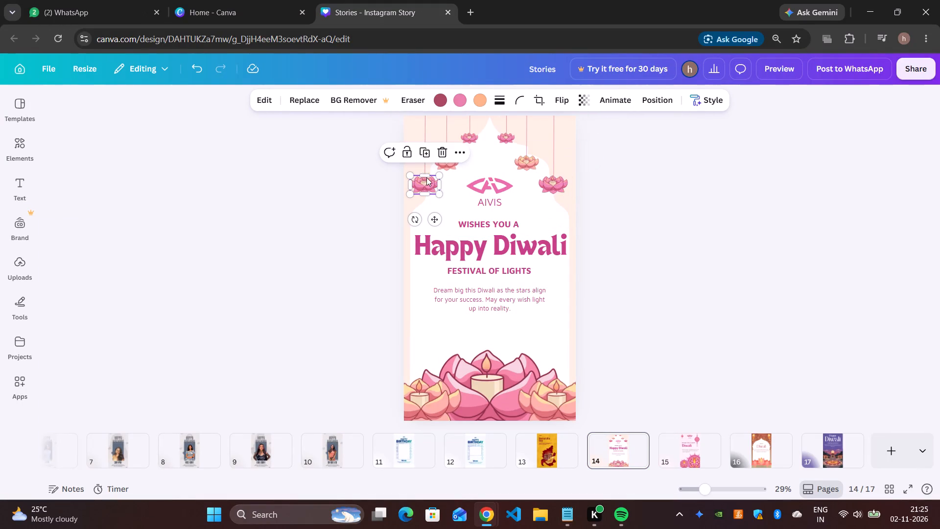
{"action": "left_click", "coordinate": [423, 168], "text": "shift"}
{"action": "left_click", "coordinate": [449, 166], "text": "shift"}
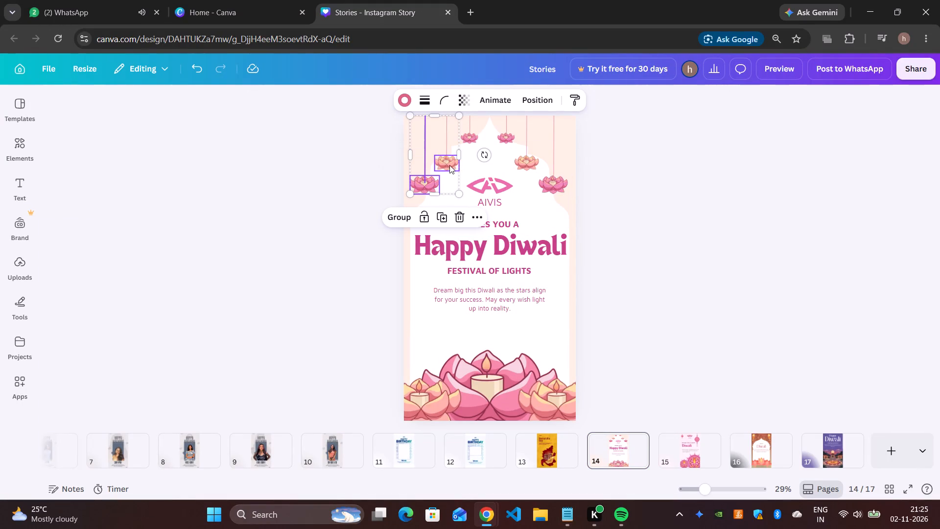
{"action": "left_click", "coordinate": [445, 144], "text": "shift"}
{"action": "left_click", "coordinate": [471, 140], "text": "shift"}
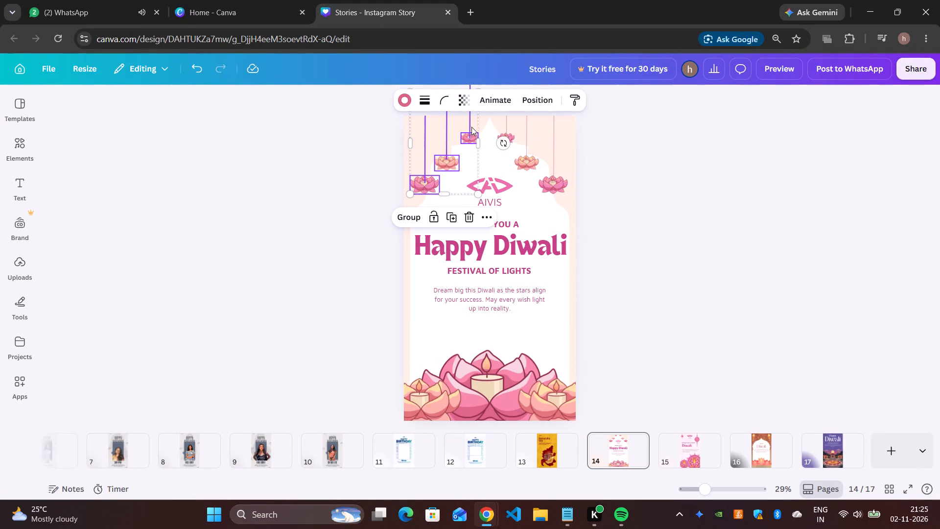
{"action": "left_click", "coordinate": [471, 126], "text": "shift"}
{"action": "left_click", "coordinate": [514, 140], "text": "shift"}
{"action": "left_click", "coordinate": [507, 125], "text": "shift"}
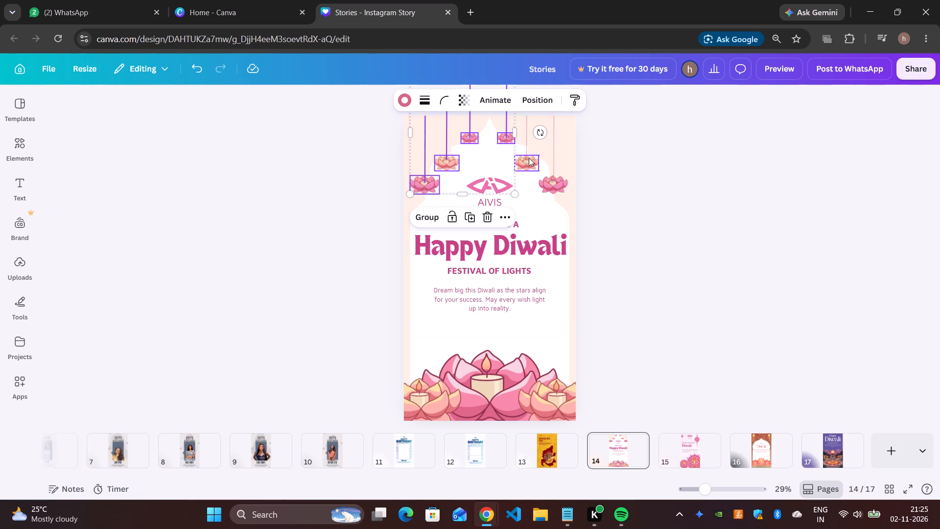
{"action": "left_click", "coordinate": [530, 160], "text": "shift"}
{"action": "left_click", "coordinate": [527, 144], "text": "shift"}
{"action": "left_click", "coordinate": [553, 184], "text": "shift"}
{"action": "left_click", "coordinate": [554, 165], "text": "shift"}
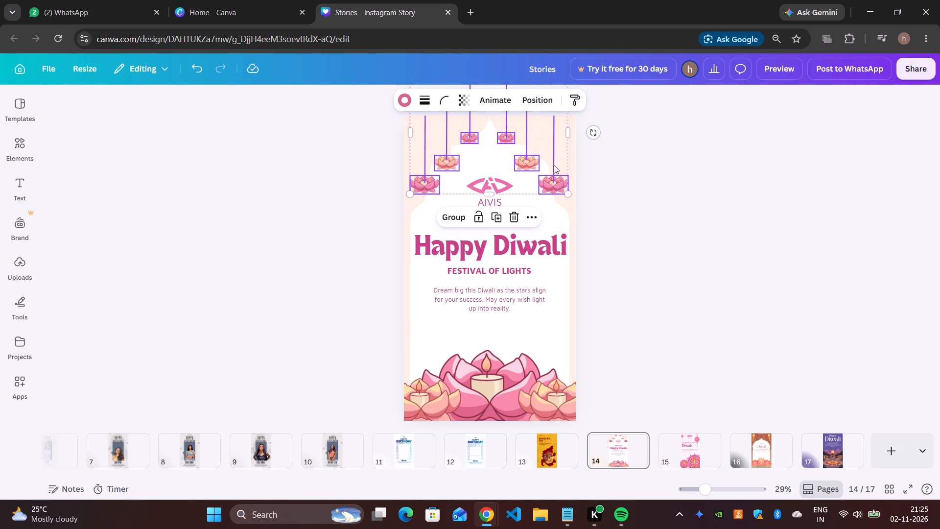
{"action": "left_click", "coordinate": [501, 100]}
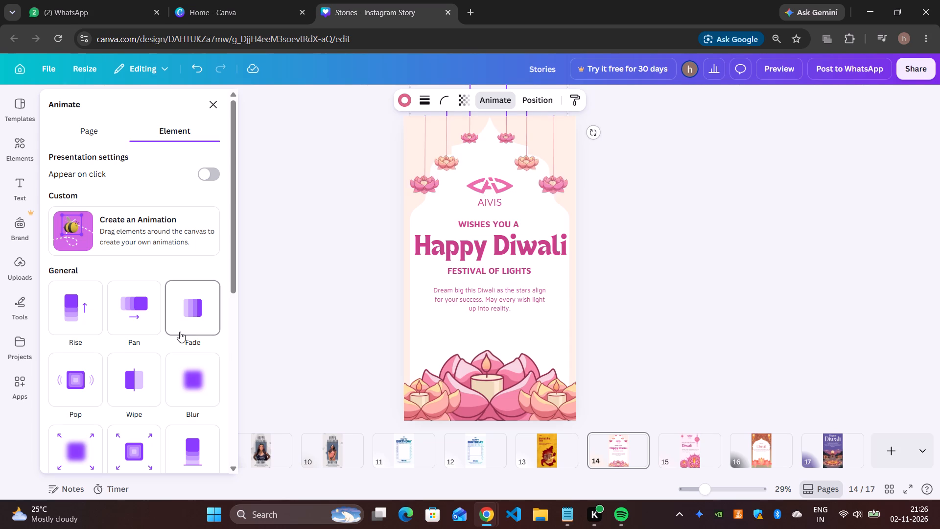
{"action": "scroll", "coordinate": [180, 332], "scroll_direction": "down", "scroll_amount": 1}
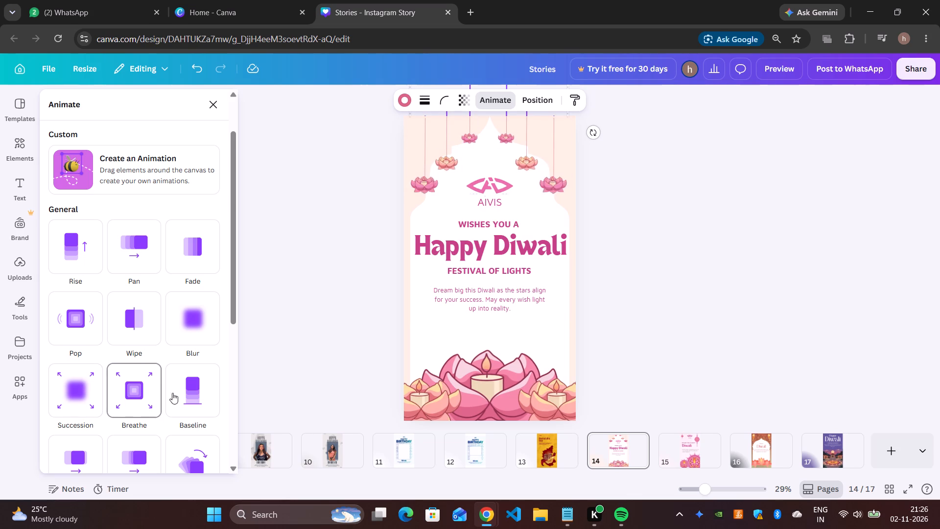
{"action": "scroll", "coordinate": [180, 394], "scroll_direction": "down", "scroll_amount": 1}
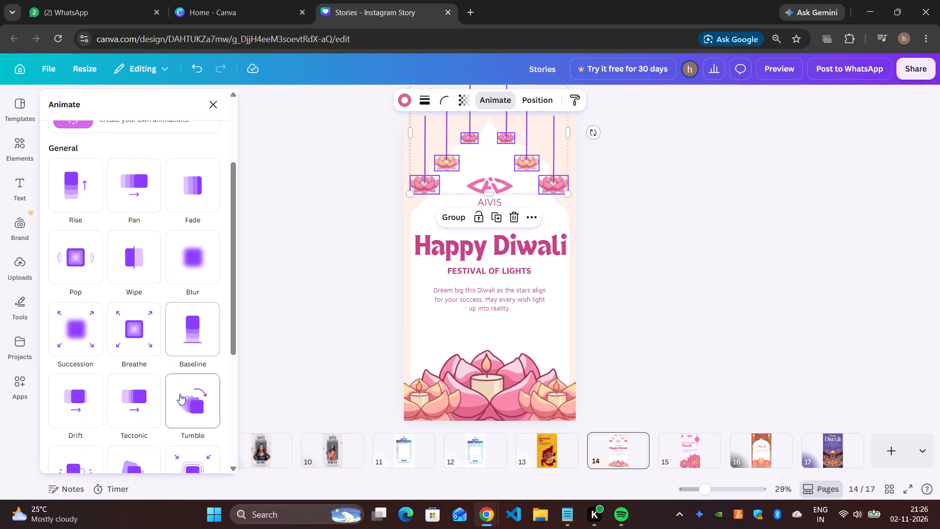
{"action": "scroll", "coordinate": [180, 394], "scroll_direction": "down", "scroll_amount": 1}
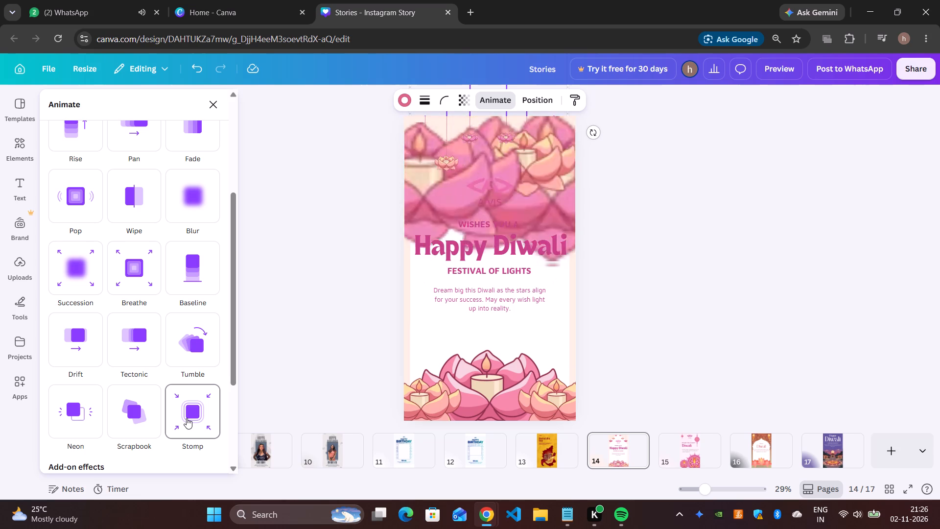
{"action": "scroll", "coordinate": [169, 418], "scroll_direction": "down", "scroll_amount": 2}
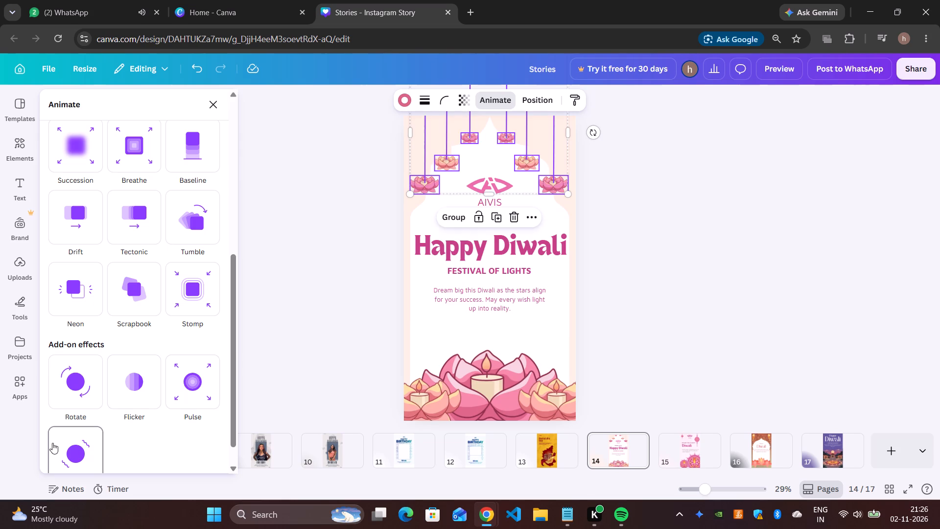
{"action": "scroll", "coordinate": [57, 443], "scroll_direction": "down", "scroll_amount": 1}
{"action": "scroll", "coordinate": [101, 419], "scroll_direction": "up", "scroll_amount": 4}
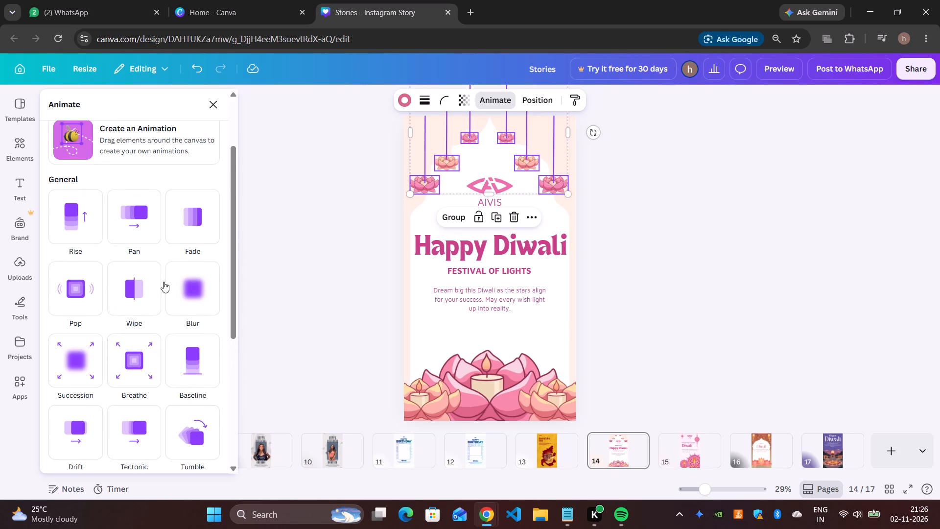
{"action": "left_click", "coordinate": [198, 221]}
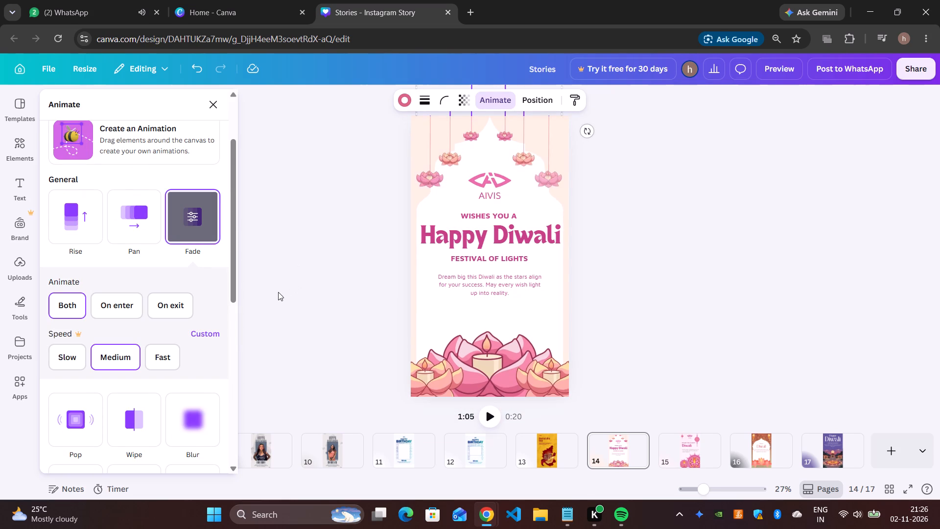
{"action": "left_click", "coordinate": [370, 383]}
{"action": "left_click", "coordinate": [323, 349]}
Play back page 14 to check the hanging lotus animation.
{"action": "left_click", "coordinate": [490, 413]}
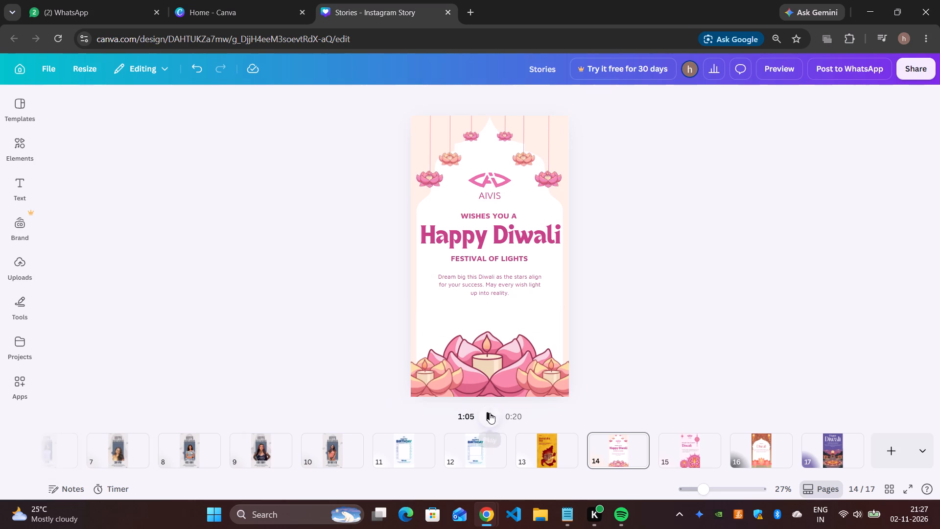
{"action": "left_click", "coordinate": [490, 415]}
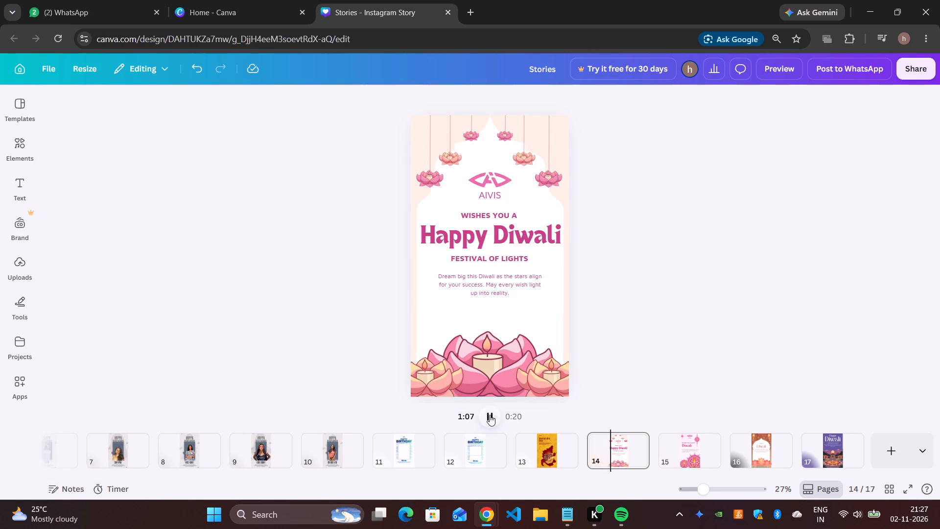
{"action": "left_click", "coordinate": [510, 239]}
{"action": "left_click", "coordinate": [620, 453]}
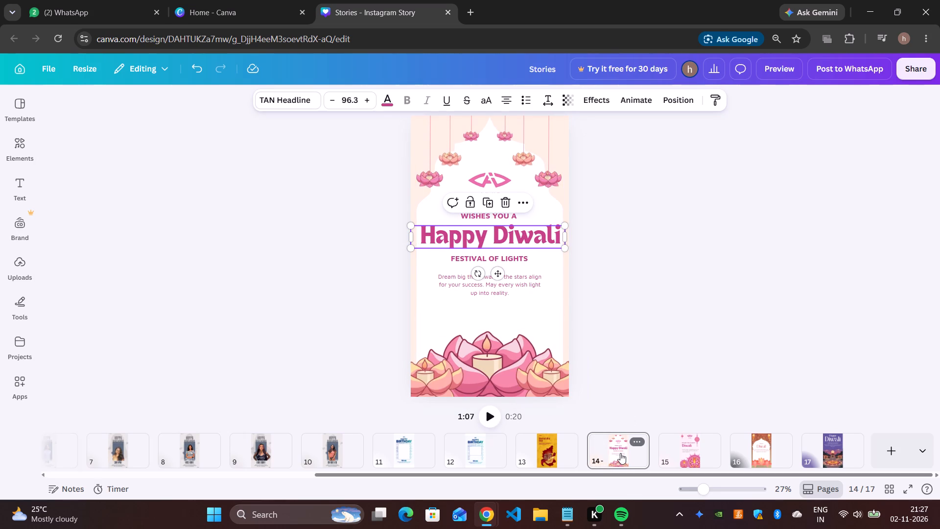
{"action": "left_click", "coordinate": [494, 231]}
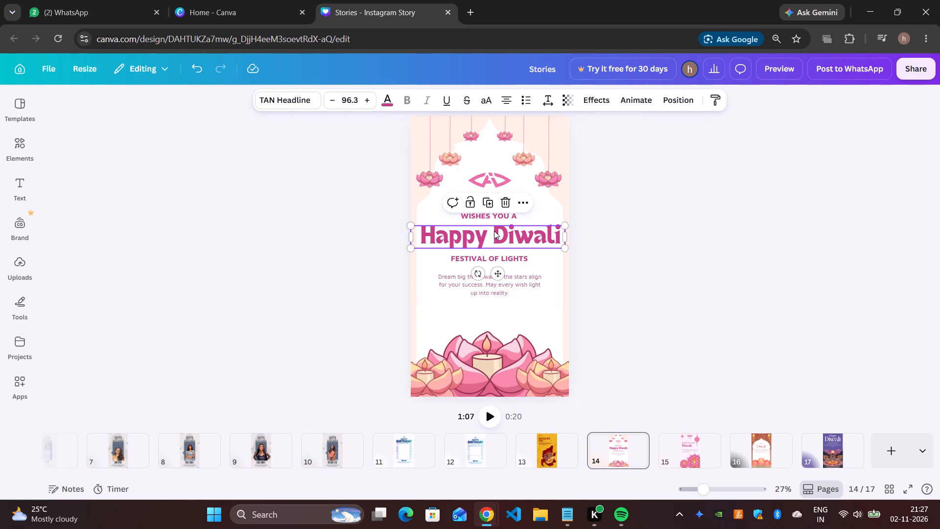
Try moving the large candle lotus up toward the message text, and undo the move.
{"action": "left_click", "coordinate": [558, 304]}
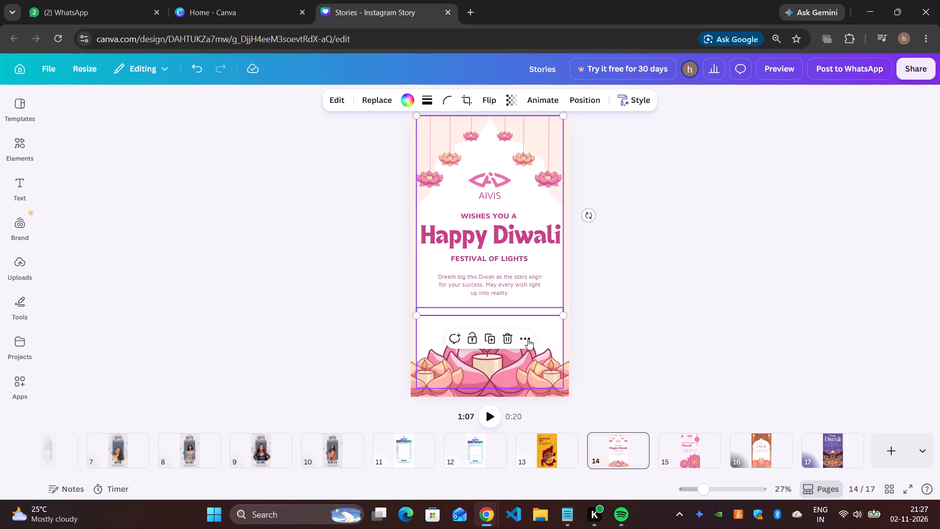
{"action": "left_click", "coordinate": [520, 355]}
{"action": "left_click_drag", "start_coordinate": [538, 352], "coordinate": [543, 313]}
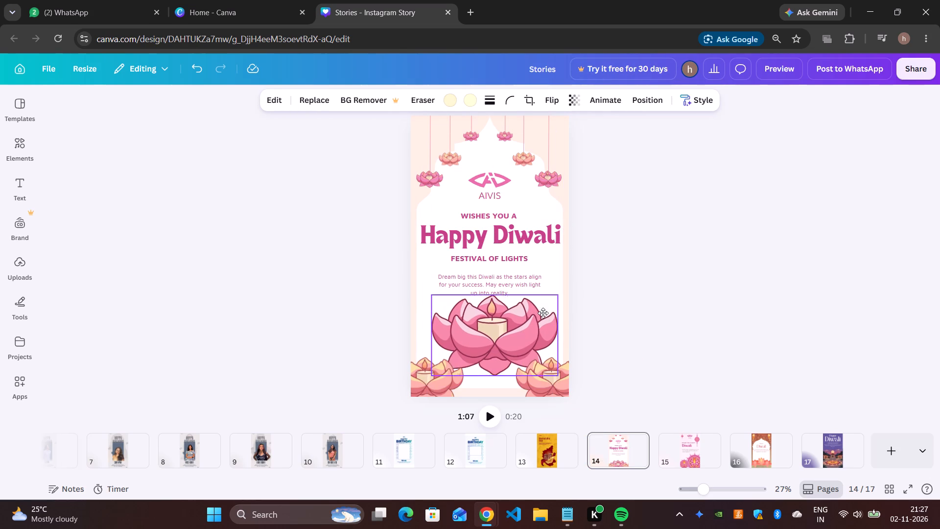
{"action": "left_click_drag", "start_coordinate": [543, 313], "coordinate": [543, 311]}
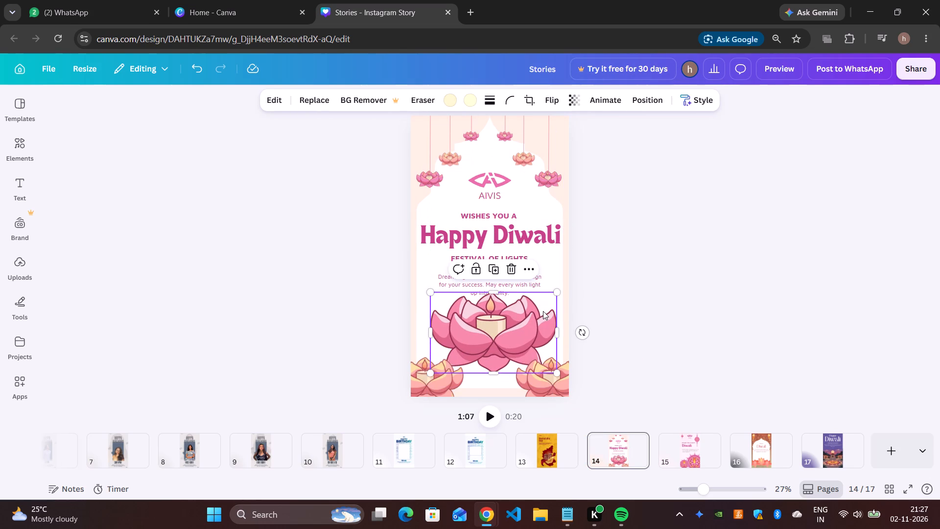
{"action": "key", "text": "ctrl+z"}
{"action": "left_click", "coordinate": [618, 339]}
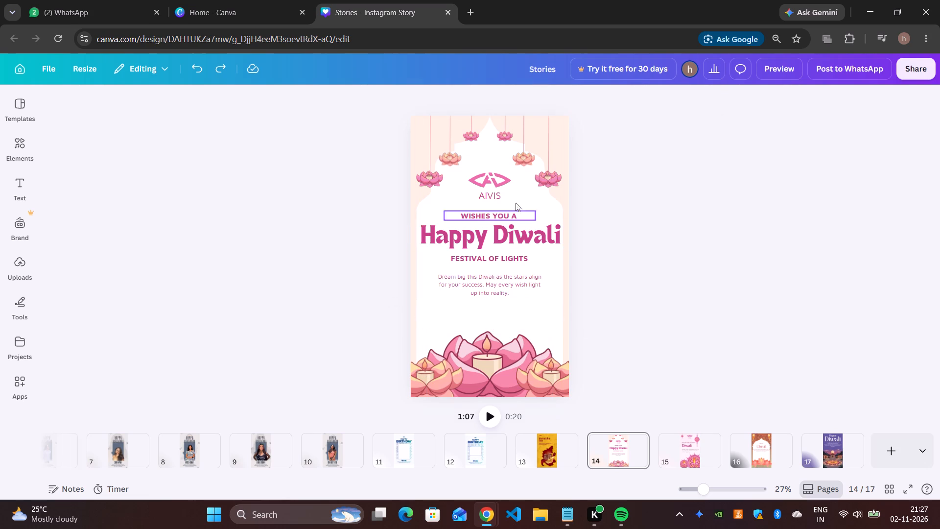
Replay the page 14 animation from its start and return to page 14.
{"action": "left_click", "coordinate": [485, 421]}
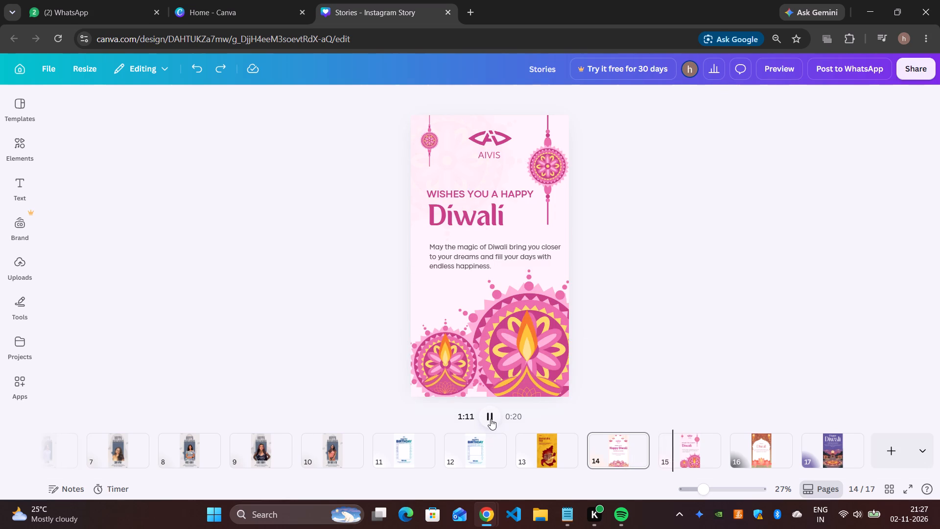
{"action": "left_click", "coordinate": [491, 419]}
{"action": "left_click", "coordinate": [623, 456]}
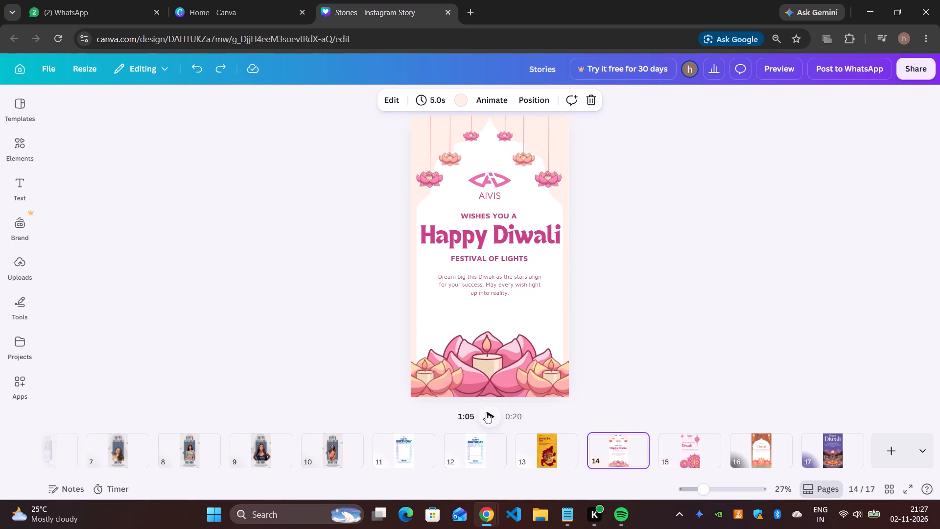
{"action": "left_click", "coordinate": [486, 413]}
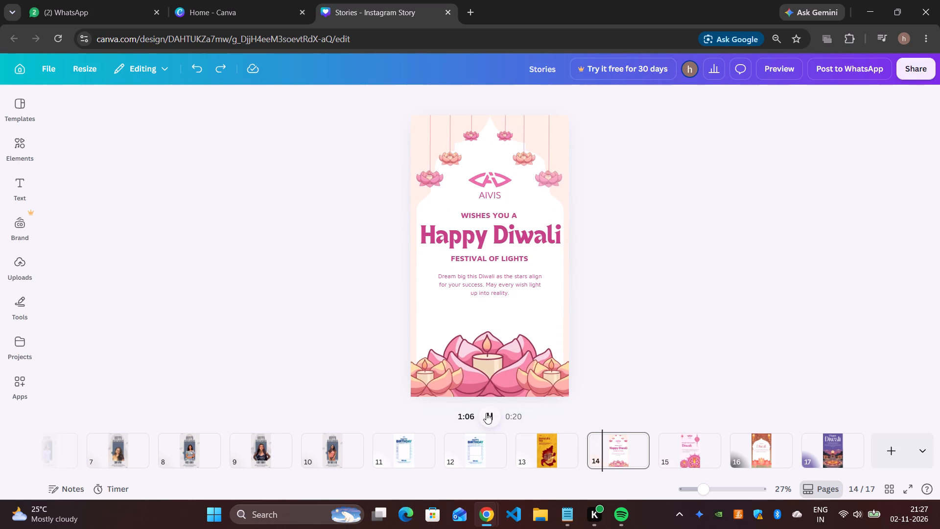
{"action": "left_click", "coordinate": [486, 413]}
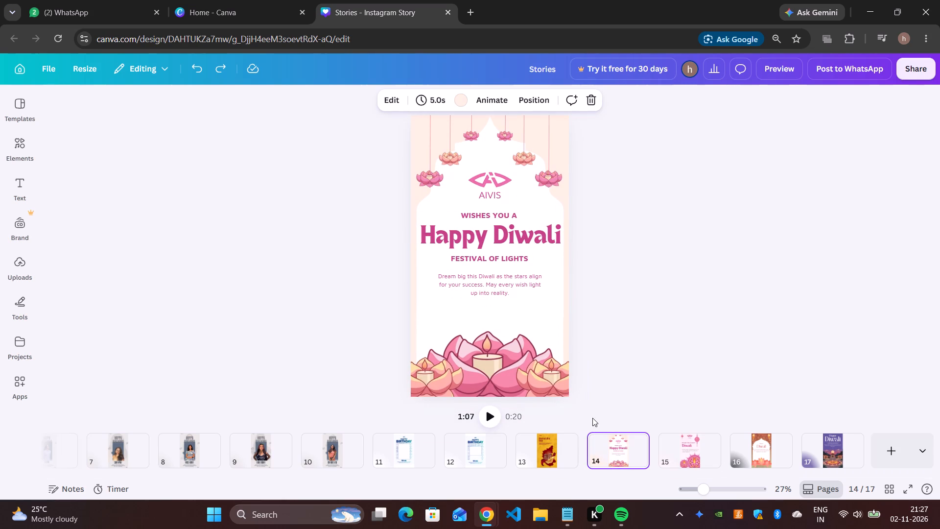
{"action": "left_click", "coordinate": [541, 443]}
{"action": "left_click", "coordinate": [619, 448]}
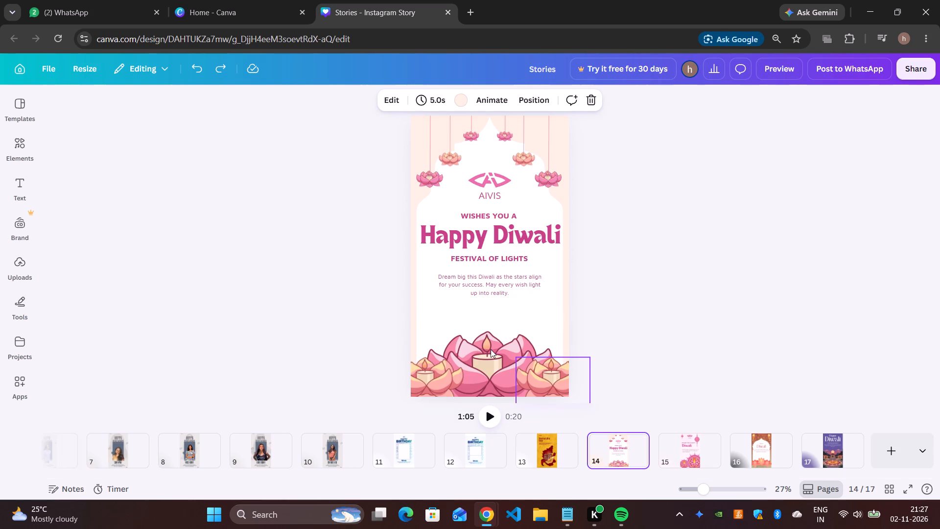
Apply the Rise animation to the logo, AIVIS, "WISHES YOU A", "Happy Diwali", "FESTIVAL OF LIGHTS" and the message paragraph on page 14.
{"action": "left_click", "coordinate": [508, 232]}
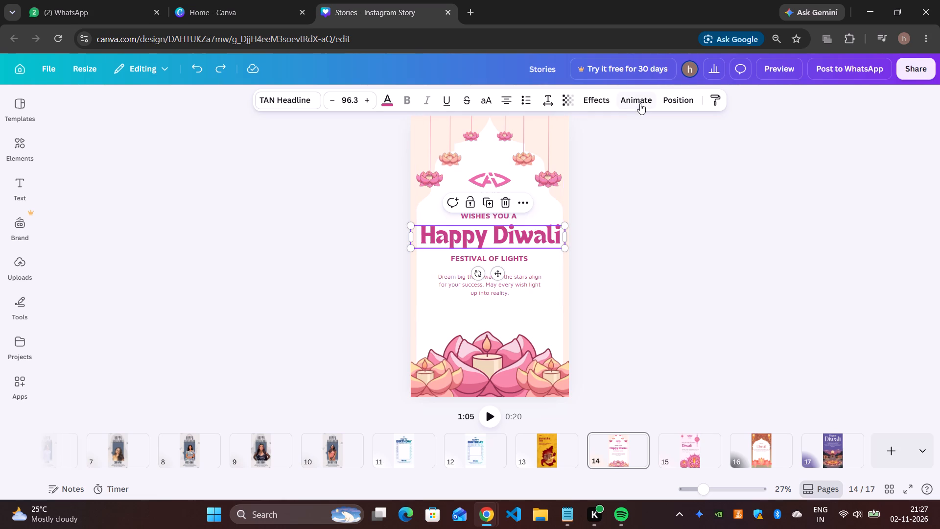
{"action": "left_click", "coordinate": [677, 215]}
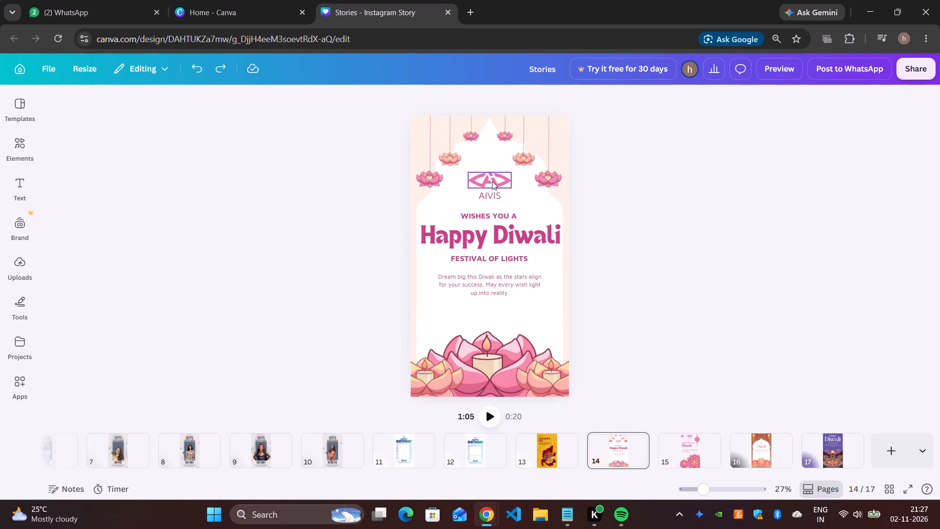
{"action": "left_click", "coordinate": [492, 181], "text": "shift"}
{"action": "left_click", "coordinate": [494, 194], "text": "shift"}
{"action": "left_click", "coordinate": [467, 216], "text": "shift"}
{"action": "left_click", "coordinate": [448, 232], "text": "shift"}
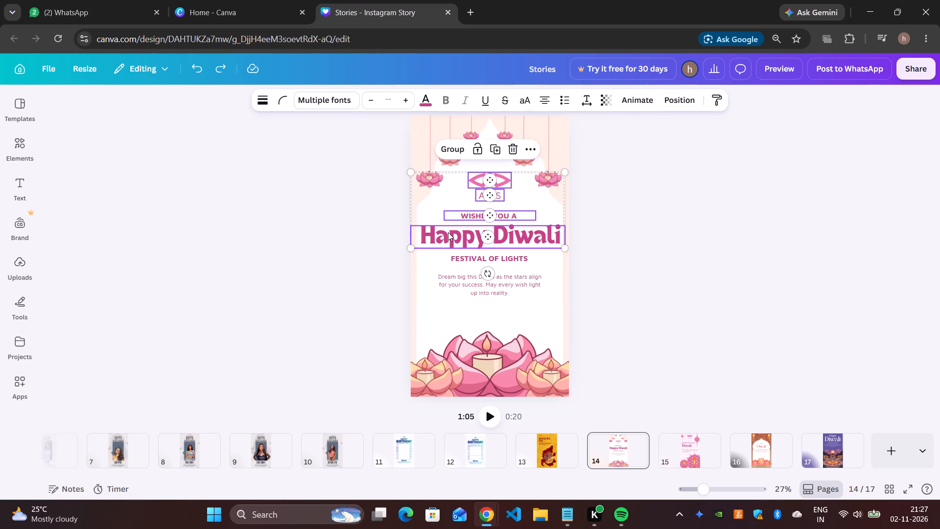
{"action": "left_click", "coordinate": [462, 258], "text": "shift"}
{"action": "left_click", "coordinate": [462, 279], "text": "shift"}
{"action": "left_click", "coordinate": [655, 101]}
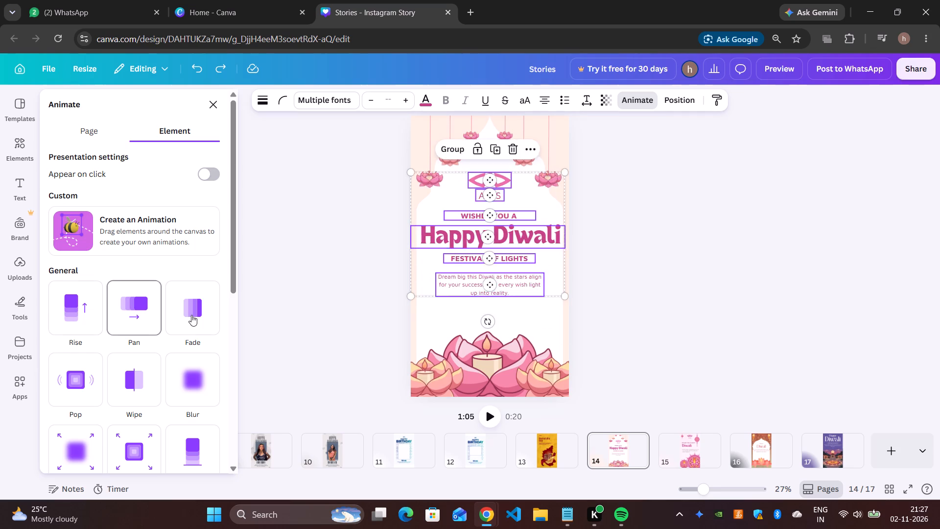
{"action": "left_click", "coordinate": [83, 316]}
{"action": "left_click", "coordinate": [615, 341]}
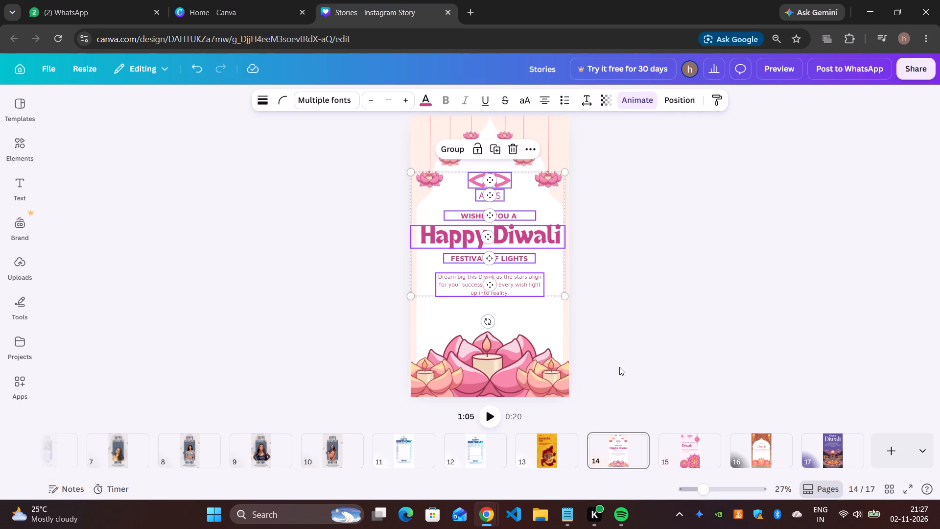
{"action": "left_click", "coordinate": [697, 326]}
Play page 14 from its start to check the logo and text animation.
{"action": "left_click", "coordinate": [545, 448]}
{"action": "left_click", "coordinate": [631, 452]}
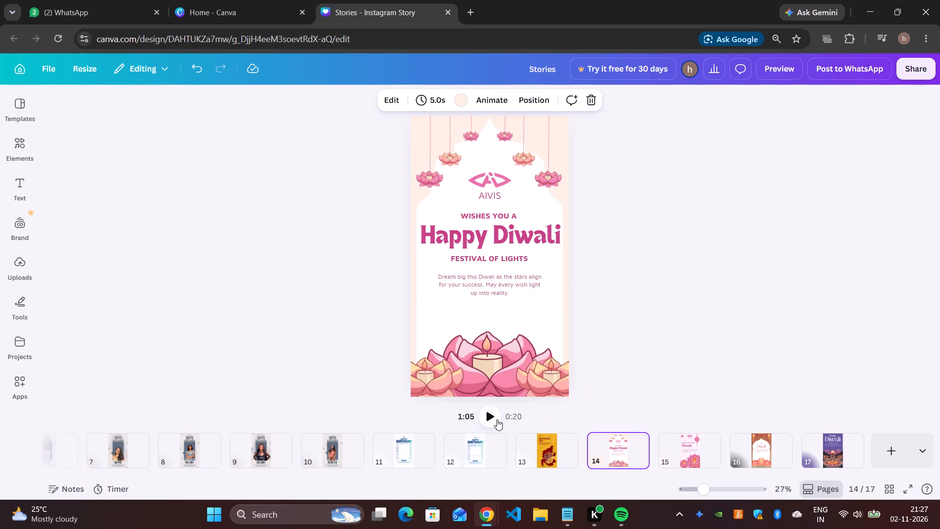
{"action": "left_click", "coordinate": [496, 419]}
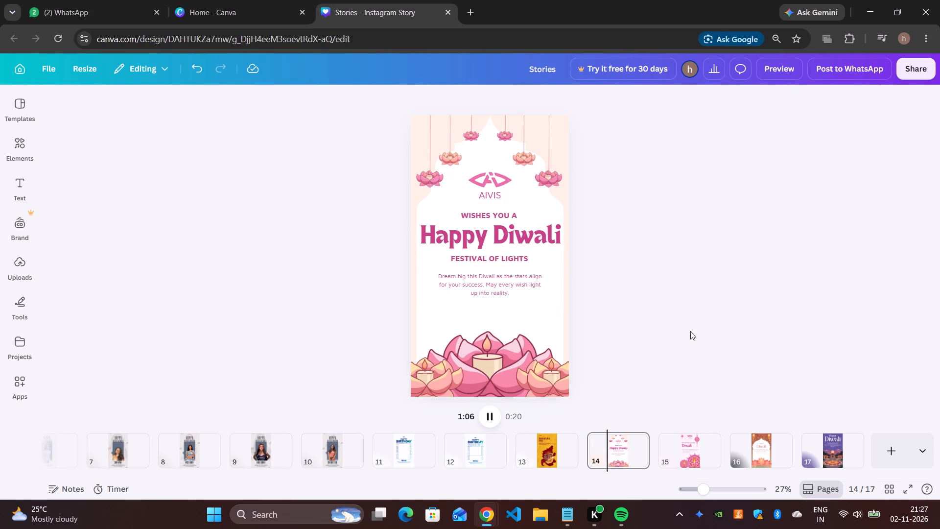
{"action": "left_click", "coordinate": [494, 416]}
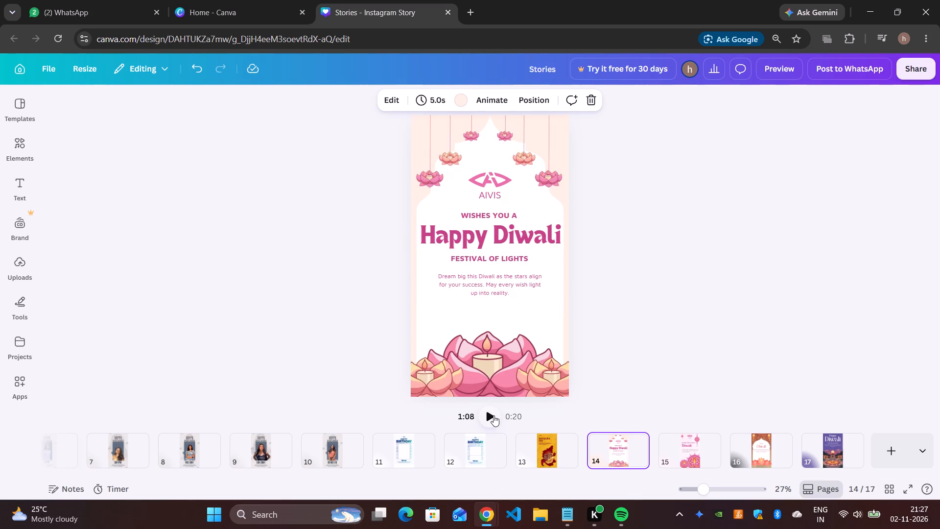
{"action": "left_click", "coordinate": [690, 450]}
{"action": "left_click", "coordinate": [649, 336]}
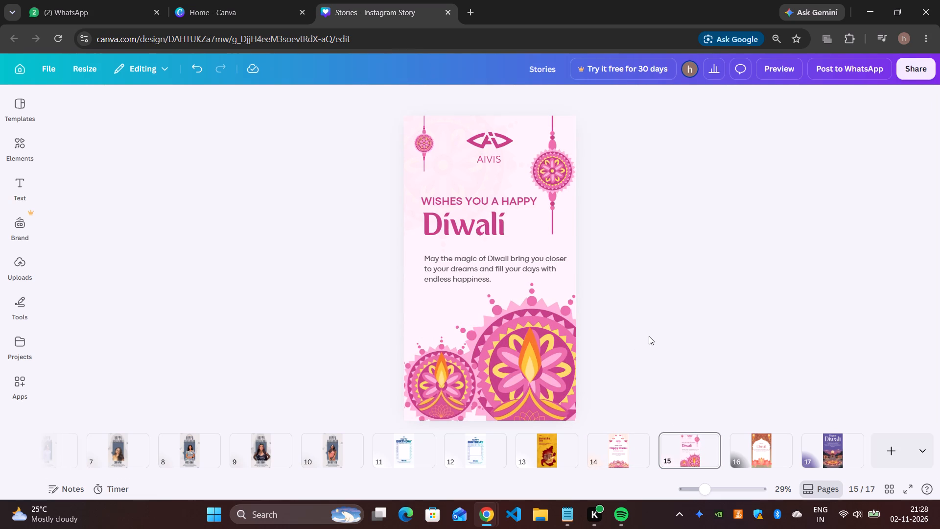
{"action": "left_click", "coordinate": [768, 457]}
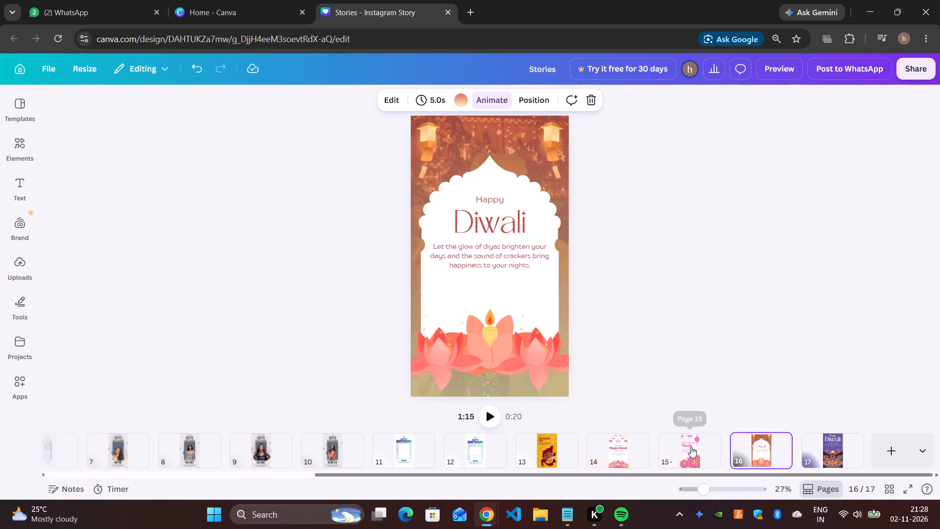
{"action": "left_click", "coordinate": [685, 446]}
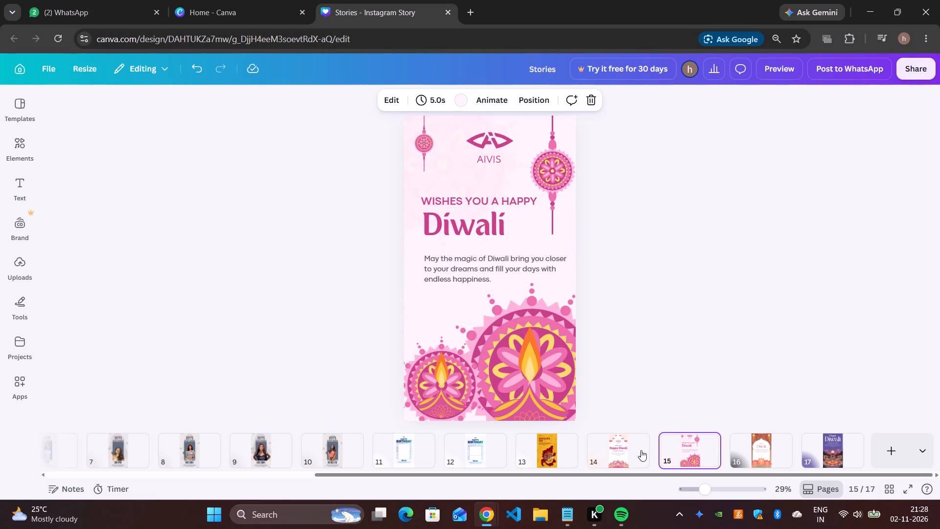
Apply the Ink reveal animation to the three candle lotuses at the bottom of page 14.
{"action": "left_click", "coordinate": [615, 455]}
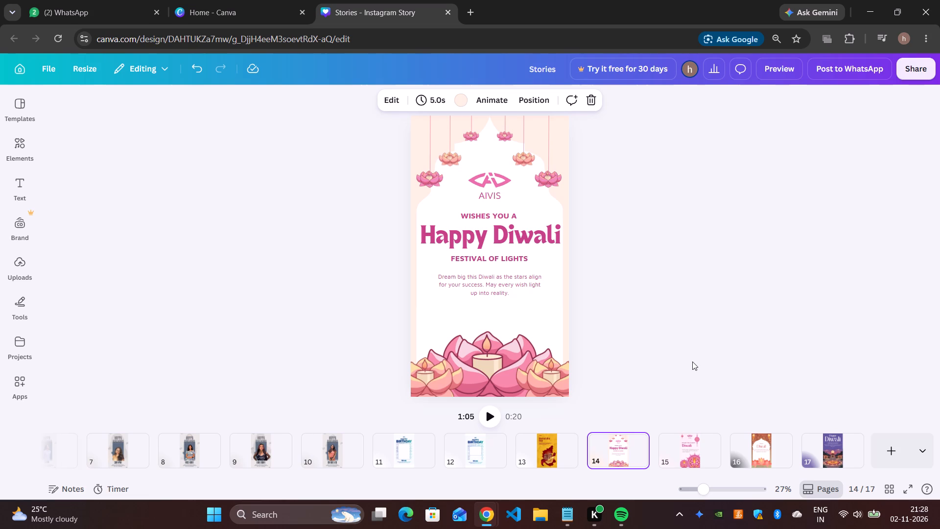
{"action": "left_click", "coordinate": [430, 387]}
{"action": "left_click", "coordinate": [522, 357], "text": "shift"}
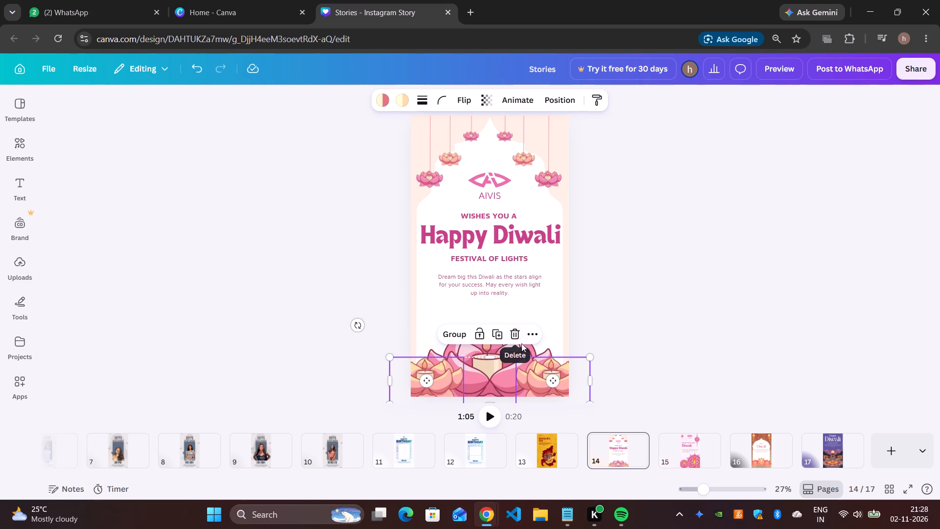
{"action": "left_click", "coordinate": [528, 347], "text": "shift"}
{"action": "left_click", "coordinate": [502, 89]}
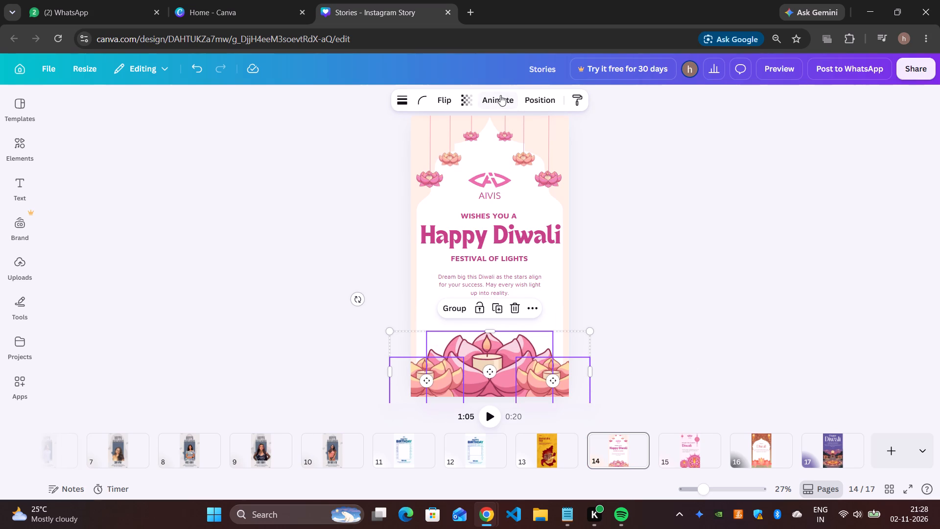
{"action": "left_click", "coordinate": [500, 95]}
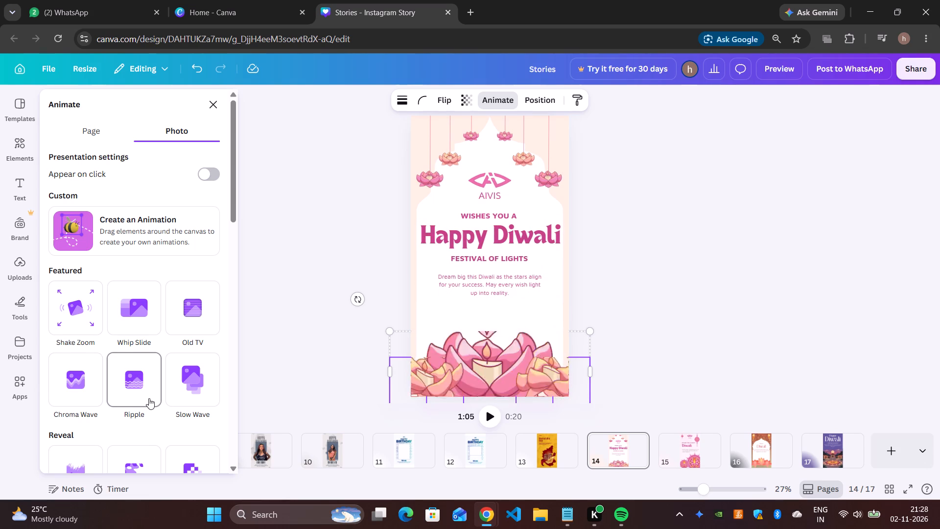
{"action": "scroll", "coordinate": [188, 394], "scroll_direction": "down", "scroll_amount": 1}
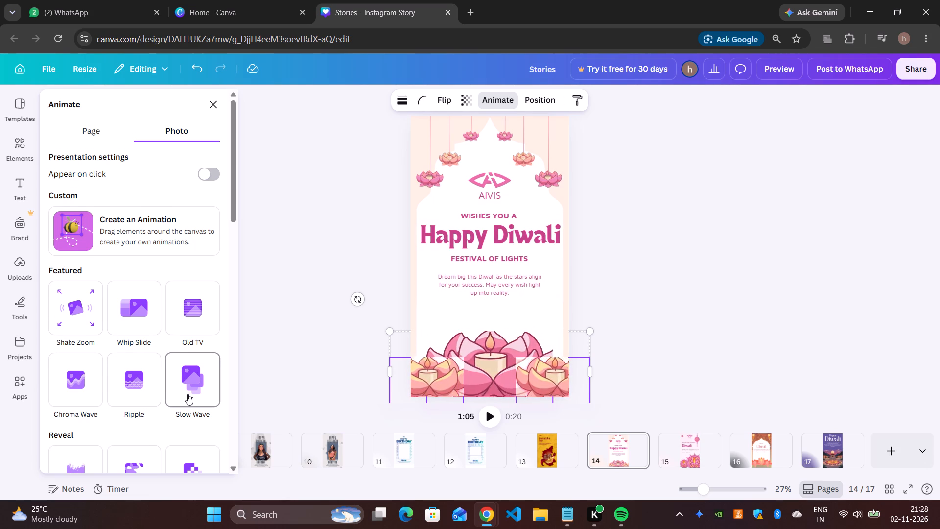
{"action": "scroll", "coordinate": [129, 405], "scroll_direction": "down", "scroll_amount": 1}
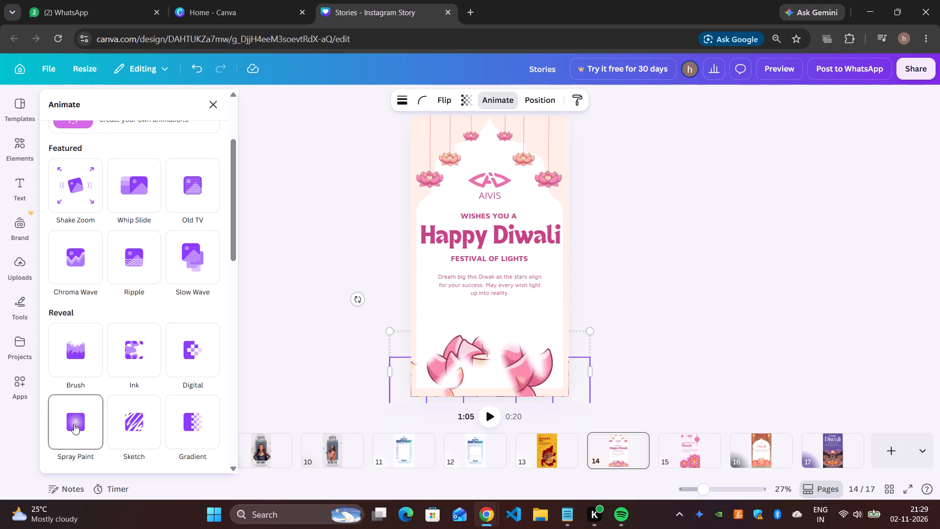
{"action": "scroll", "coordinate": [74, 424], "scroll_direction": "down", "scroll_amount": 2}
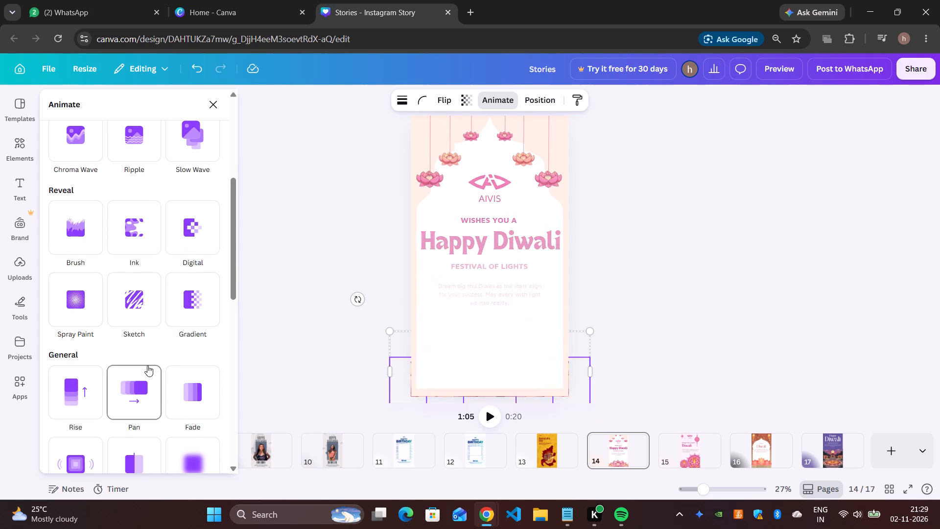
{"action": "left_click", "coordinate": [135, 229]}
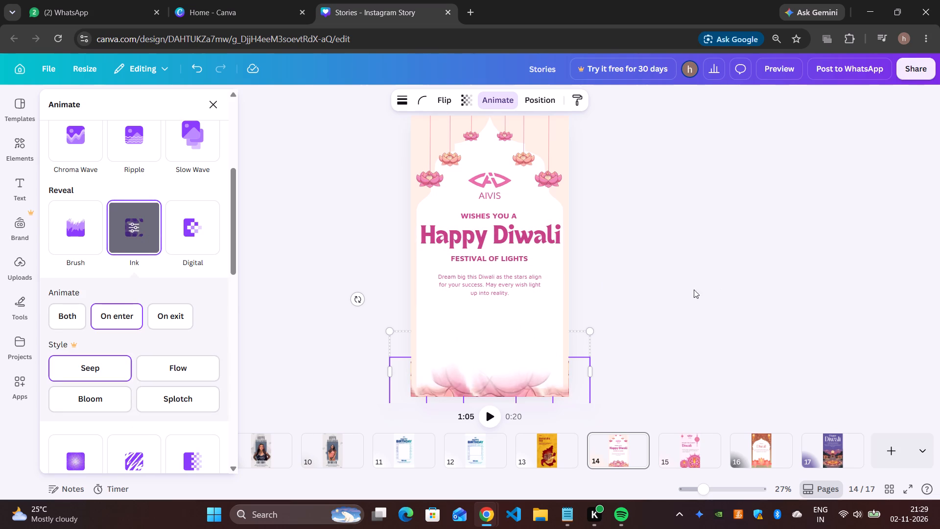
{"action": "left_click", "coordinate": [663, 303]}
Play page 14 from its start to check the lotus animation, and pause it.
{"action": "left_click", "coordinate": [550, 457]}
{"action": "left_click", "coordinate": [623, 452]}
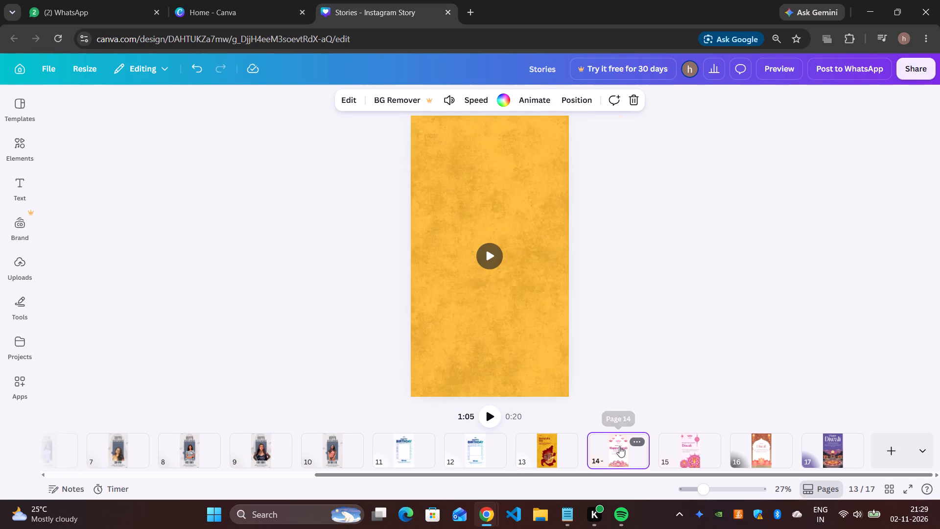
{"action": "left_click", "coordinate": [492, 420]}
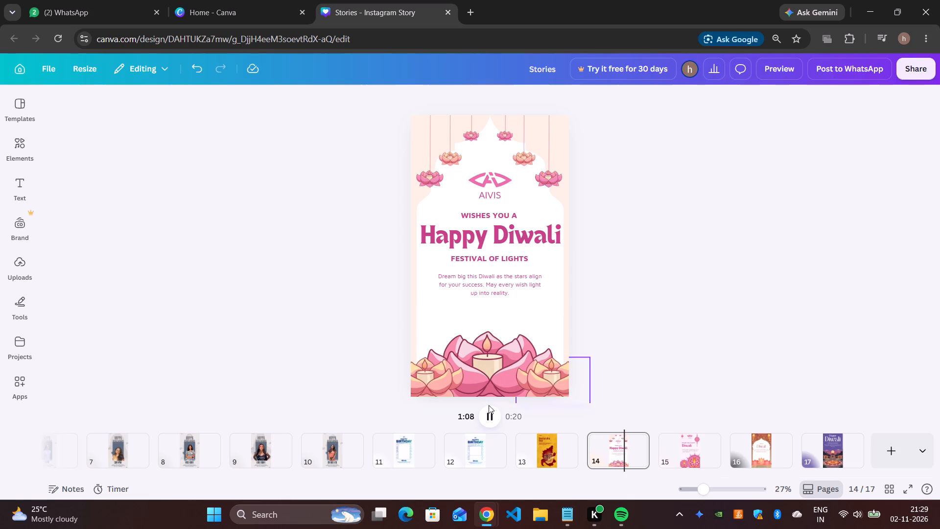
{"action": "left_click", "coordinate": [495, 418]}
Set the Ink animation of the three candle lotuses on page 14 to run on Both enter and exit.
{"action": "left_click", "coordinate": [528, 371]}
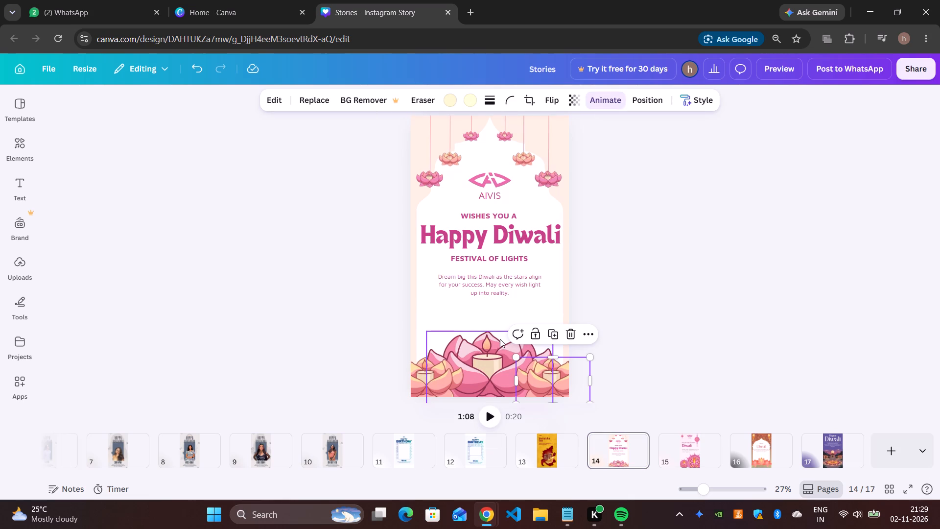
{"action": "left_click", "coordinate": [500, 339], "text": "shift"}
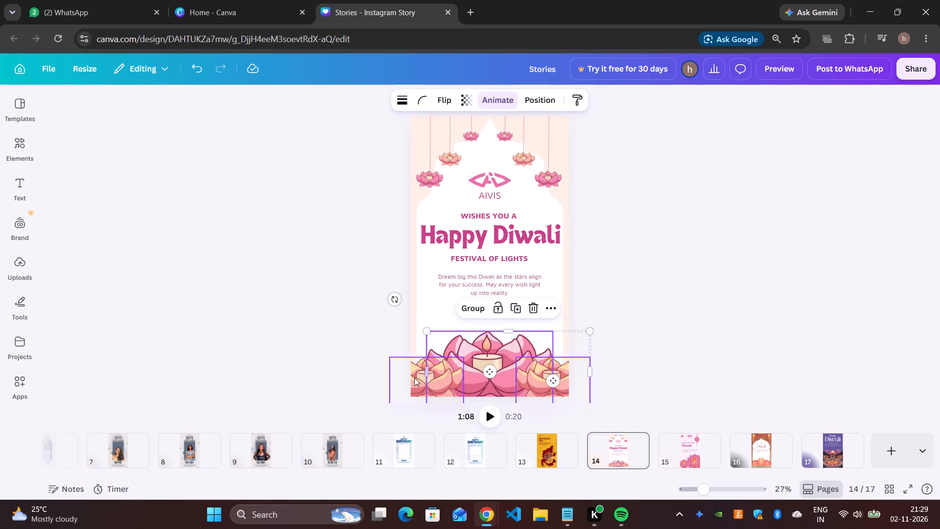
{"action": "left_click", "coordinate": [415, 377], "text": "shift"}
{"action": "left_click", "coordinate": [504, 104]}
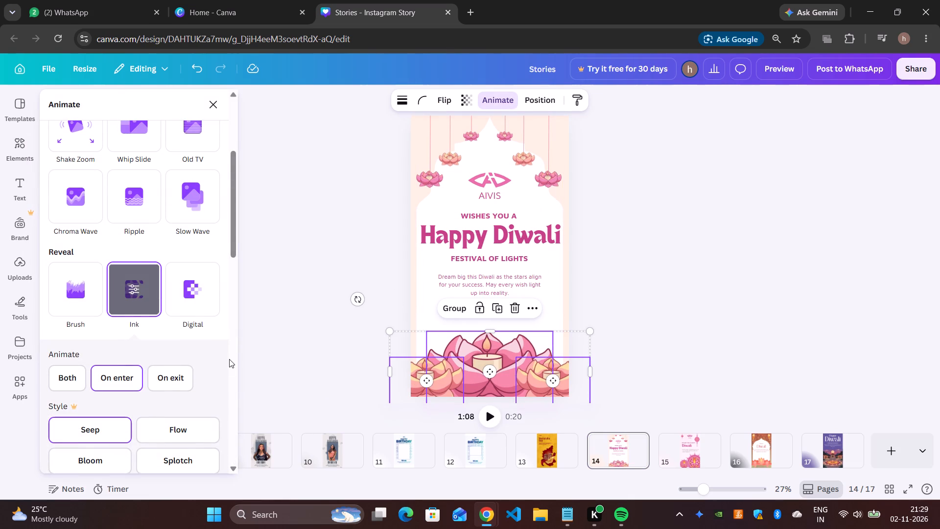
{"action": "scroll", "coordinate": [142, 356], "scroll_direction": "down", "scroll_amount": 1}
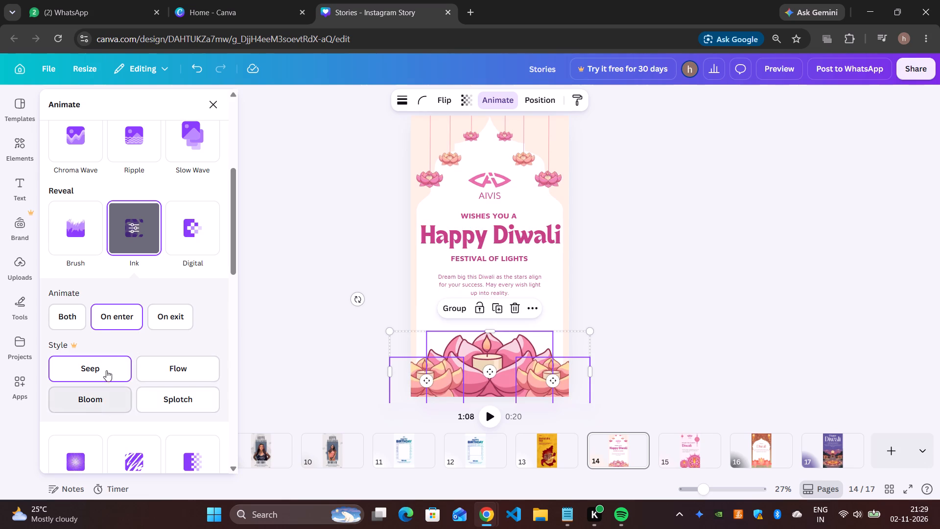
{"action": "left_click", "coordinate": [133, 226]}
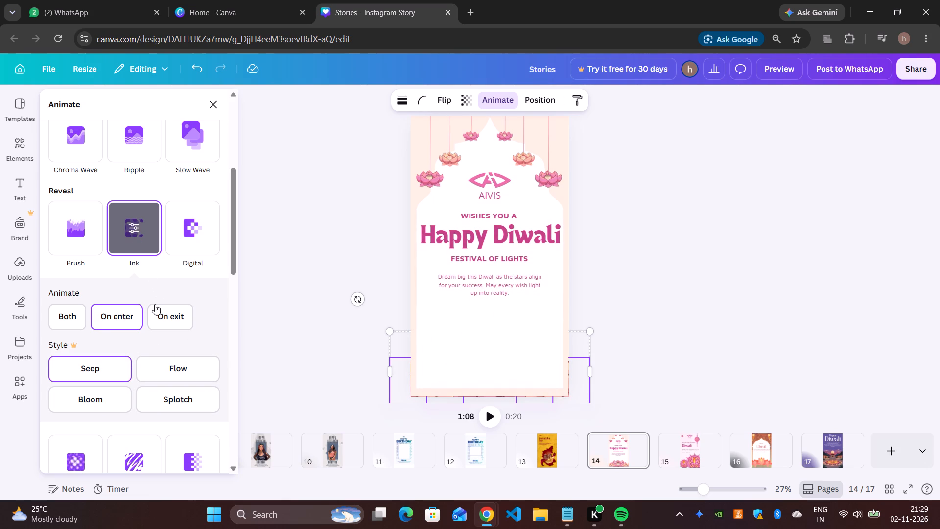
{"action": "left_click", "coordinate": [76, 317]}
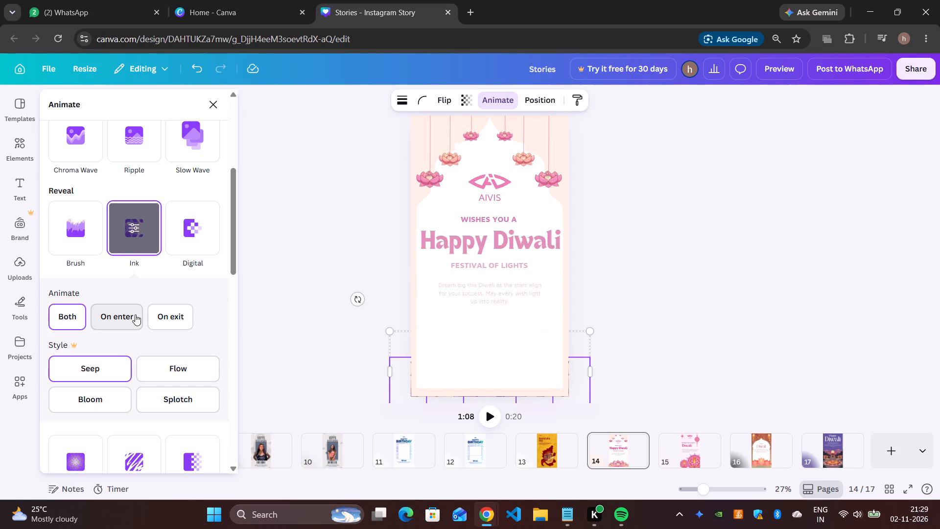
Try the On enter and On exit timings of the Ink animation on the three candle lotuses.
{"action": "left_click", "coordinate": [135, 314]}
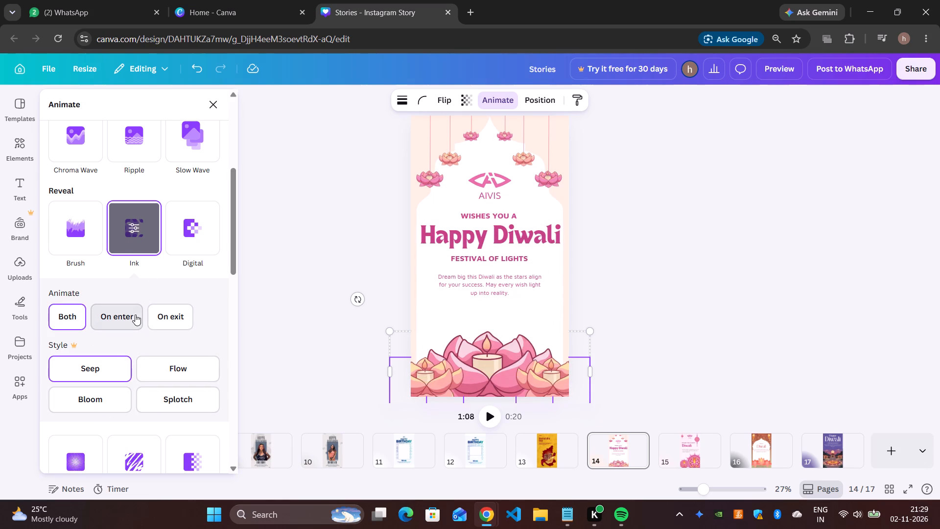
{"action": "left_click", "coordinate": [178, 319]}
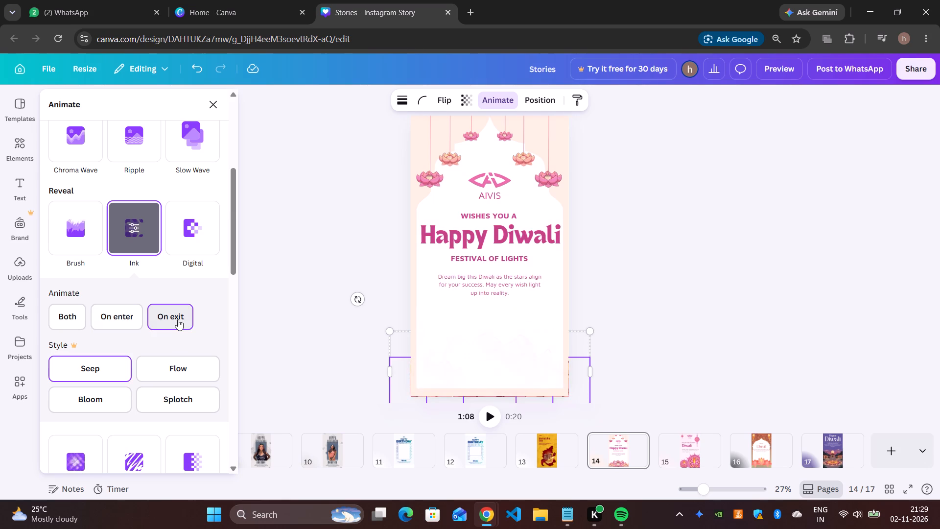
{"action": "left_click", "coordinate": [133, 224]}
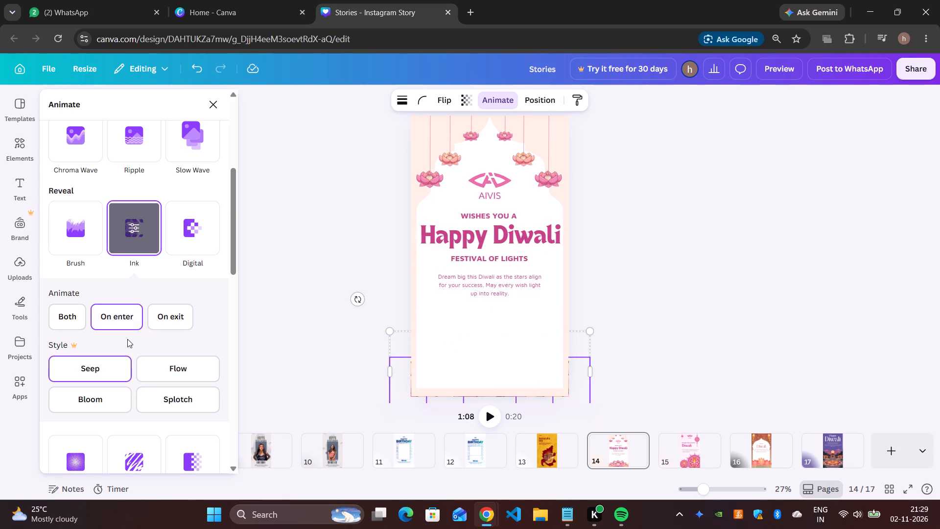
Browse the other animations for the three candle lotuses, from the Featured effects through the Add-on effects.
{"action": "scroll", "coordinate": [126, 349], "scroll_direction": "down", "scroll_amount": 2}
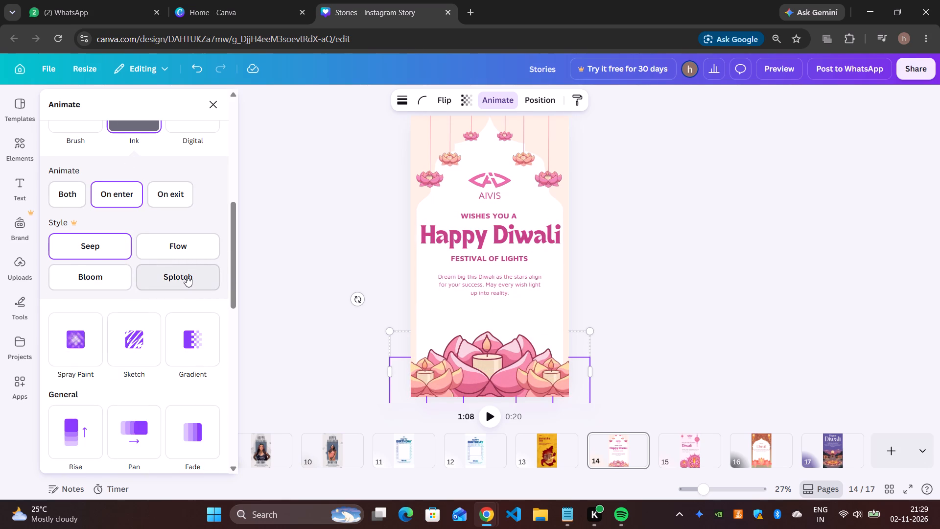
{"action": "scroll", "coordinate": [135, 333], "scroll_direction": "up", "scroll_amount": 3}
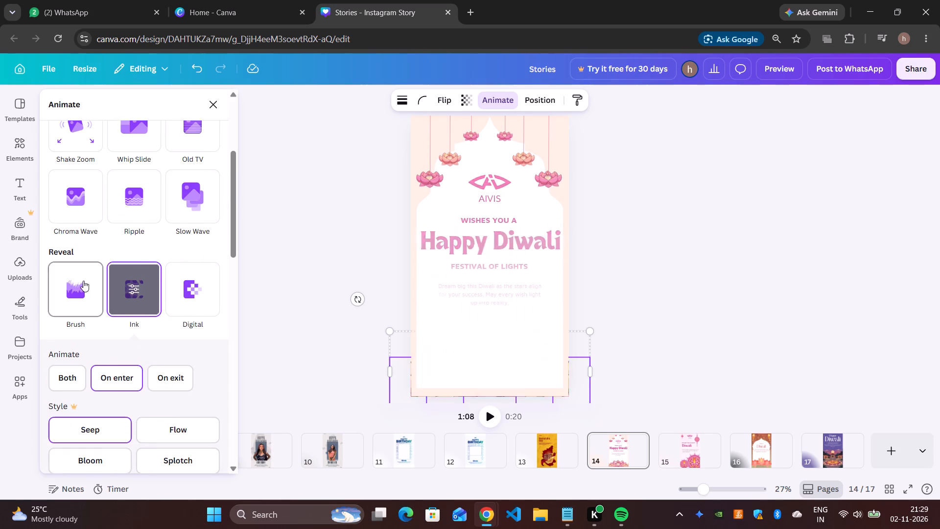
{"action": "scroll", "coordinate": [142, 291], "scroll_direction": "up", "scroll_amount": 4}
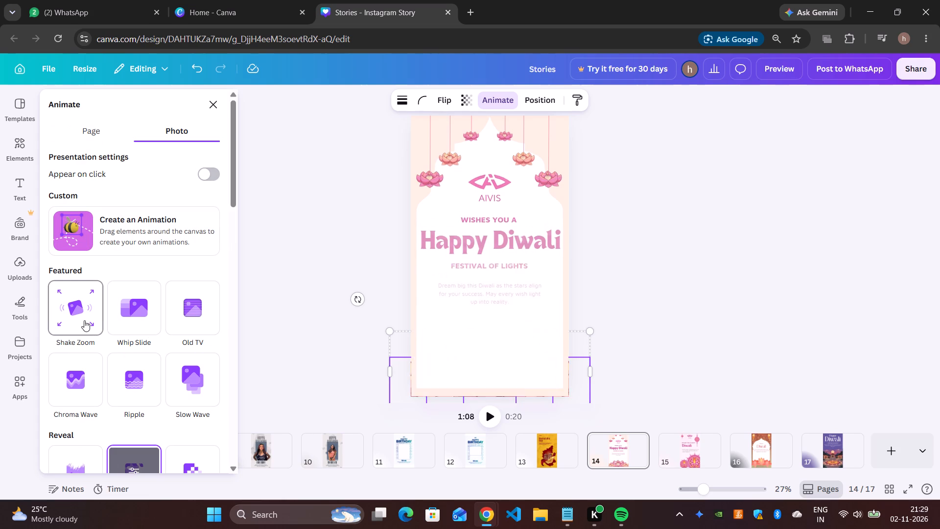
{"action": "scroll", "coordinate": [84, 320], "scroll_direction": "down", "scroll_amount": 6}
{"action": "scroll", "coordinate": [169, 354], "scroll_direction": "down", "scroll_amount": 3}
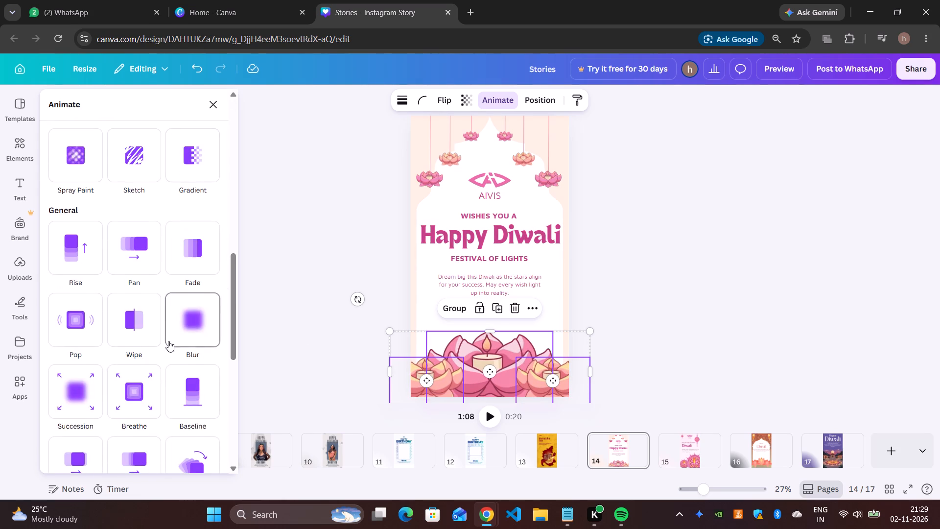
{"action": "scroll", "coordinate": [168, 341], "scroll_direction": "down", "scroll_amount": 4}
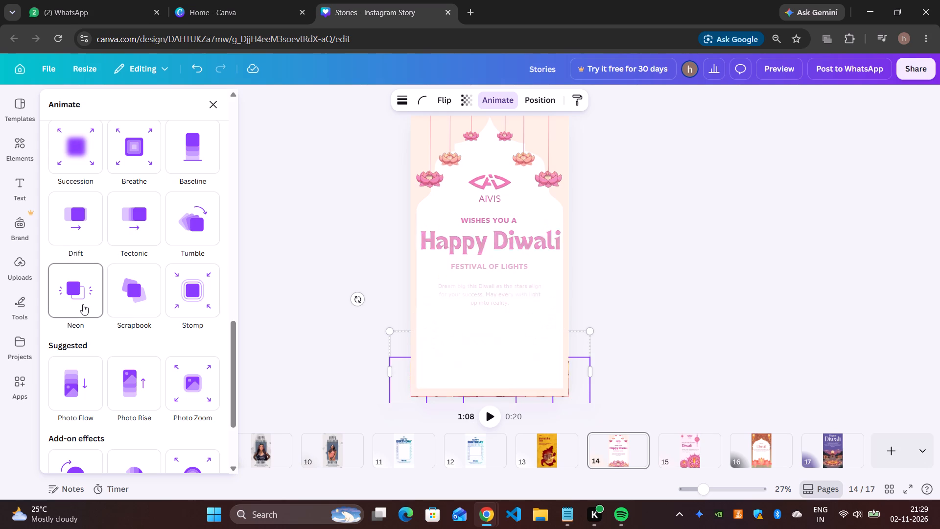
{"action": "scroll", "coordinate": [83, 304], "scroll_direction": "down", "scroll_amount": 2}
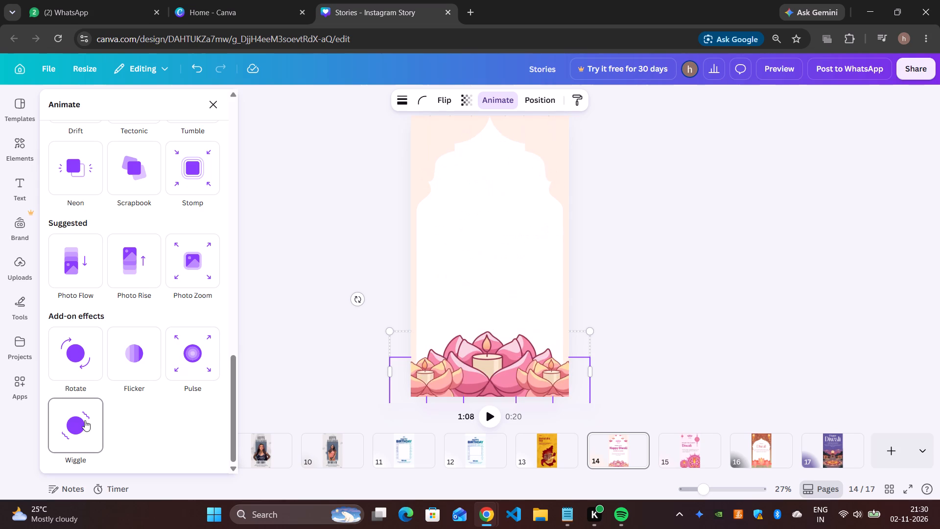
{"action": "scroll", "coordinate": [85, 420], "scroll_direction": "down", "scroll_amount": 2}
{"action": "scroll", "coordinate": [123, 396], "scroll_direction": "up", "scroll_amount": 4}
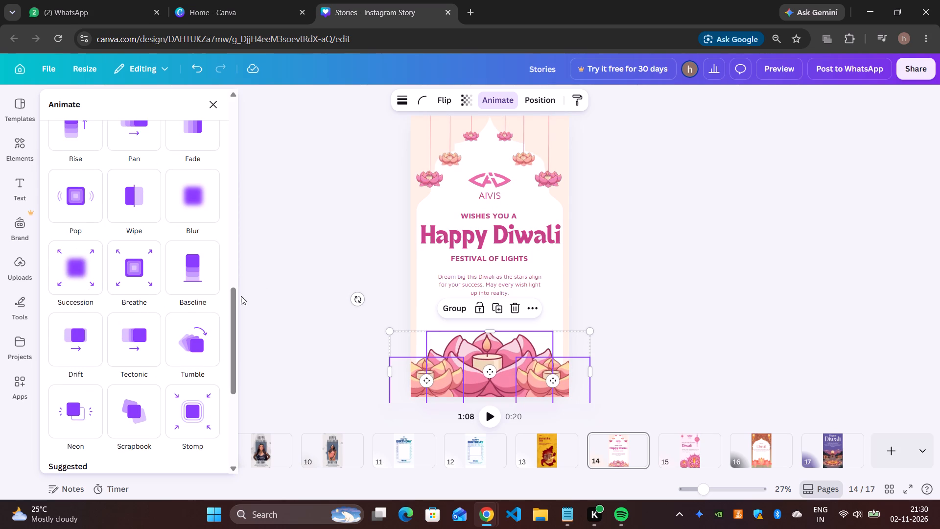
{"action": "scroll", "coordinate": [130, 301], "scroll_direction": "up", "scroll_amount": 7}
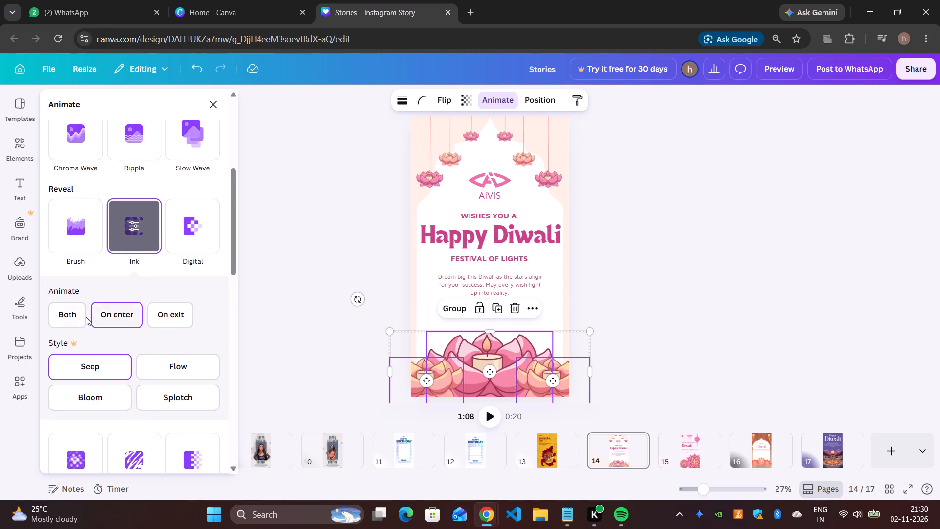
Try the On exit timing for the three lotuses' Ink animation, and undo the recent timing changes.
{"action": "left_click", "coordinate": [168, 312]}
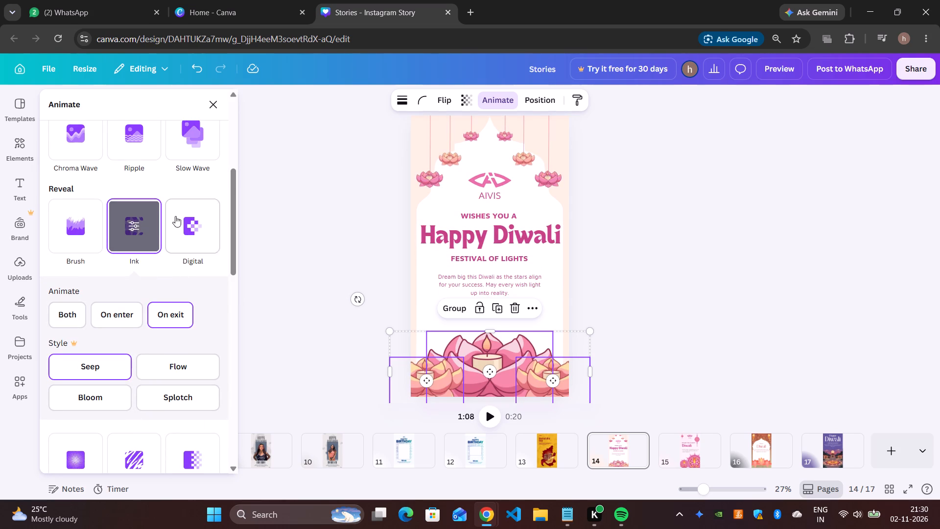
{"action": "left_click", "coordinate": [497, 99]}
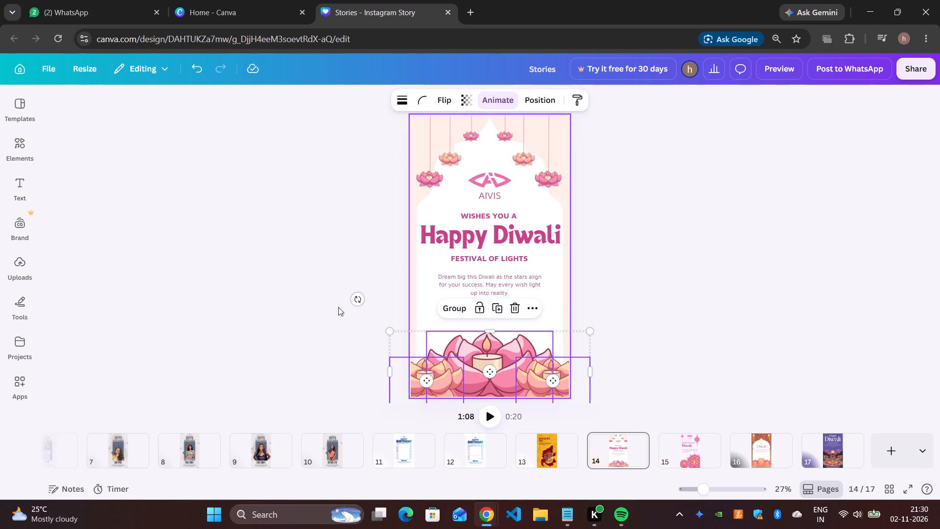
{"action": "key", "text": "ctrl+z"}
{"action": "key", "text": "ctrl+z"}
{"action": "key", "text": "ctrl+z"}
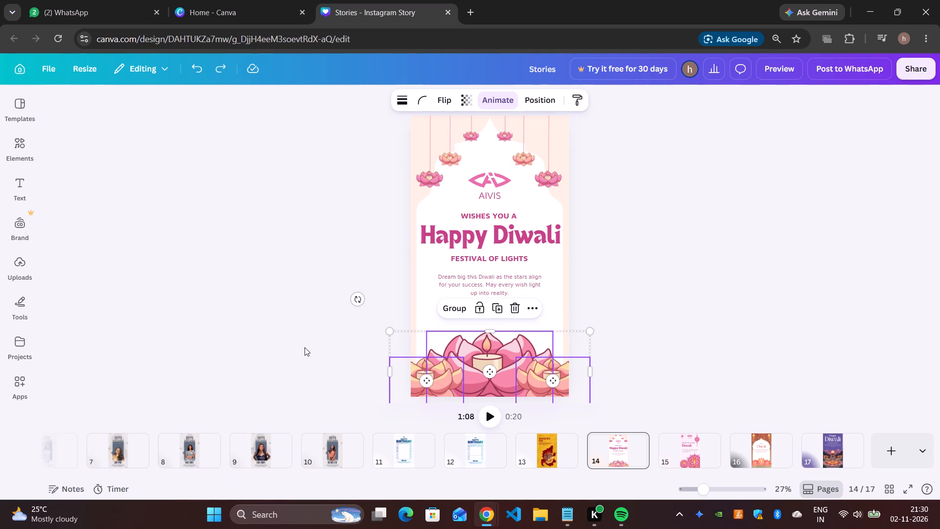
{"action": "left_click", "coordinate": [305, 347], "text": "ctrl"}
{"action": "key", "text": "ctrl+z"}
Remove the Ink animation from each of the three candle lotuses at the bottom of page 14.
{"action": "left_click", "coordinate": [538, 346], "text": "ctrl"}
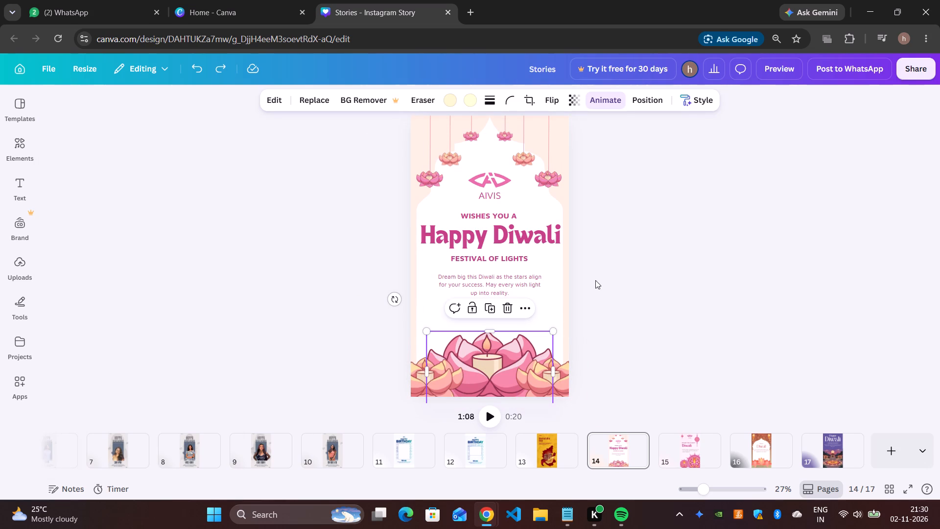
{"action": "left_click", "coordinate": [620, 97]}
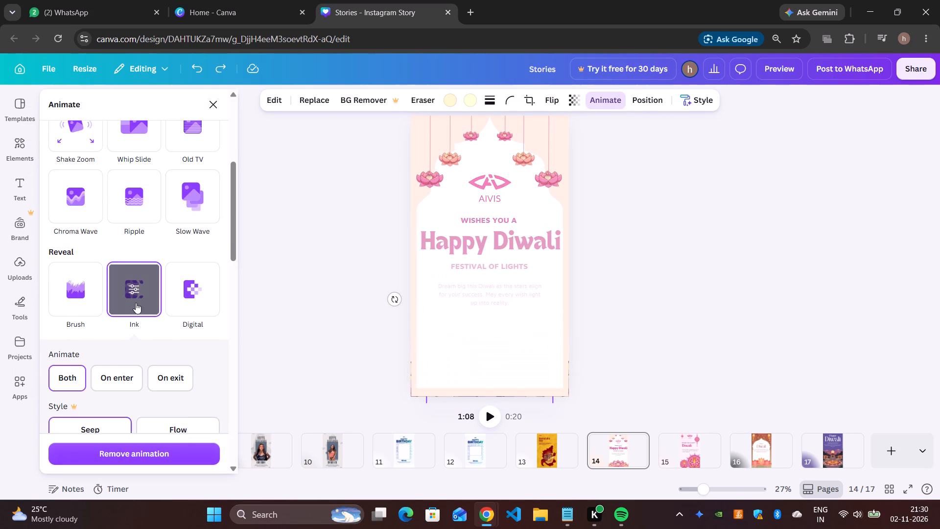
{"action": "left_click", "coordinate": [133, 286]}
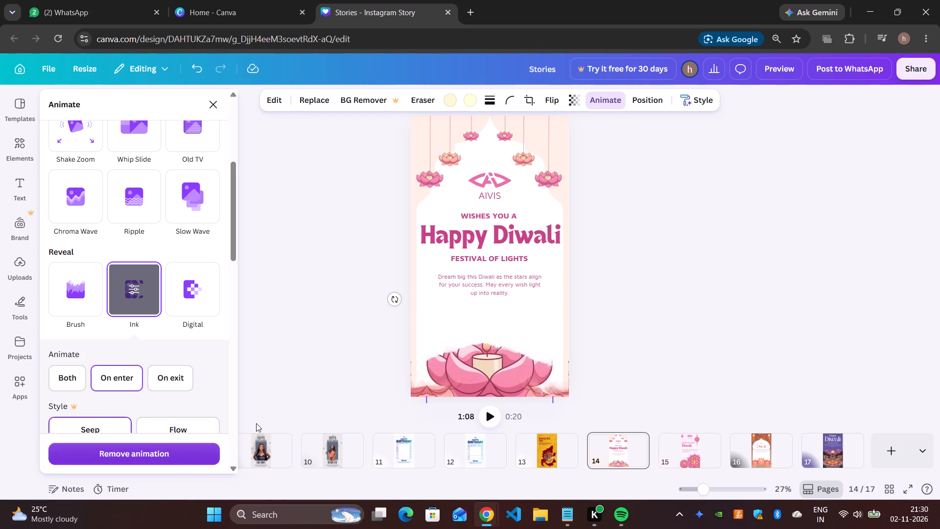
{"action": "left_click", "coordinate": [162, 451]}
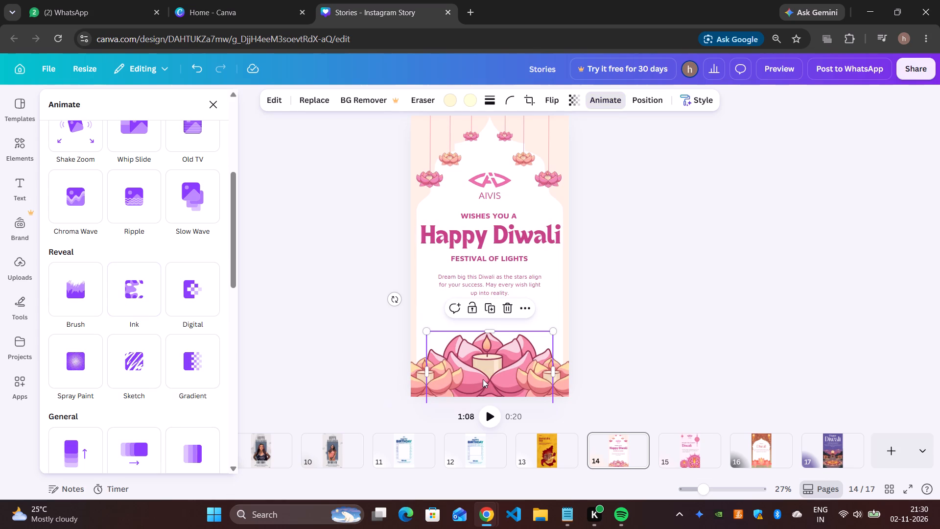
{"action": "left_click", "coordinate": [563, 374]}
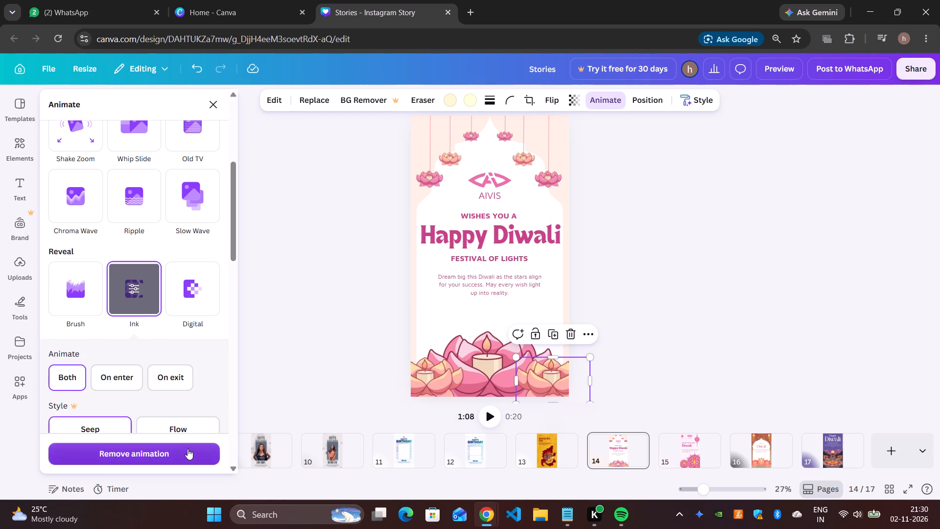
{"action": "left_click", "coordinate": [188, 449]}
{"action": "left_click", "coordinate": [426, 369]}
{"action": "left_click", "coordinate": [187, 455]}
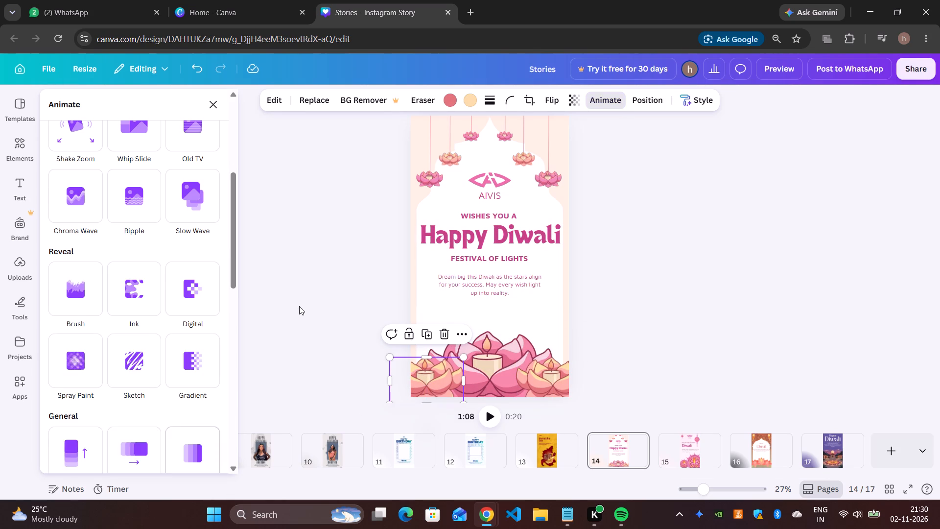
{"action": "left_click", "coordinate": [300, 305]}
{"action": "left_click", "coordinate": [301, 376]}
Play back page 14 to check its motion without the candle lotus animations, and pause it.
{"action": "left_click", "coordinate": [540, 455]}
{"action": "left_click", "coordinate": [618, 450]}
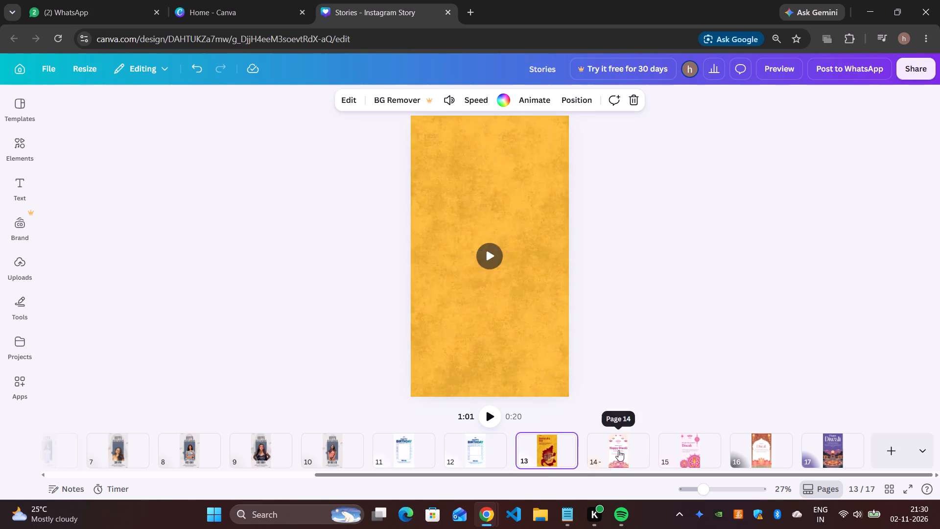
{"action": "left_click", "coordinate": [485, 413]}
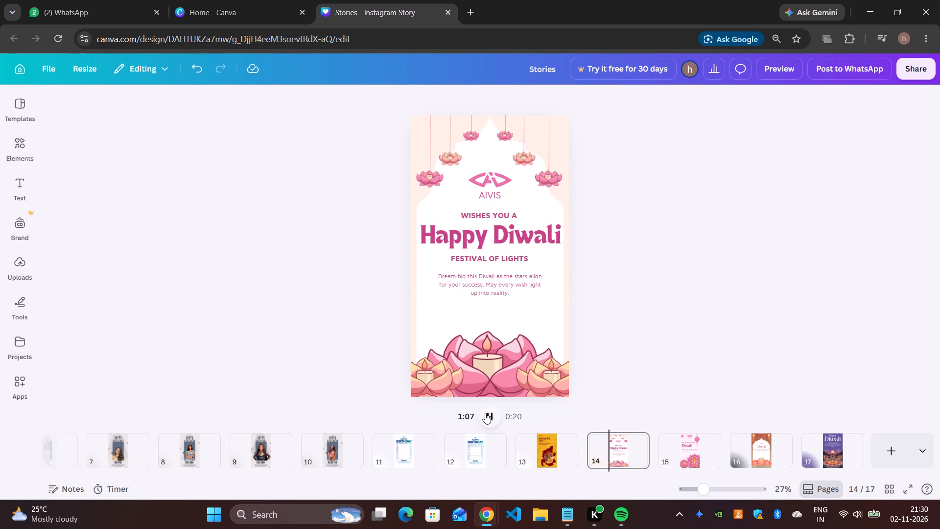
{"action": "left_click", "coordinate": [485, 413]}
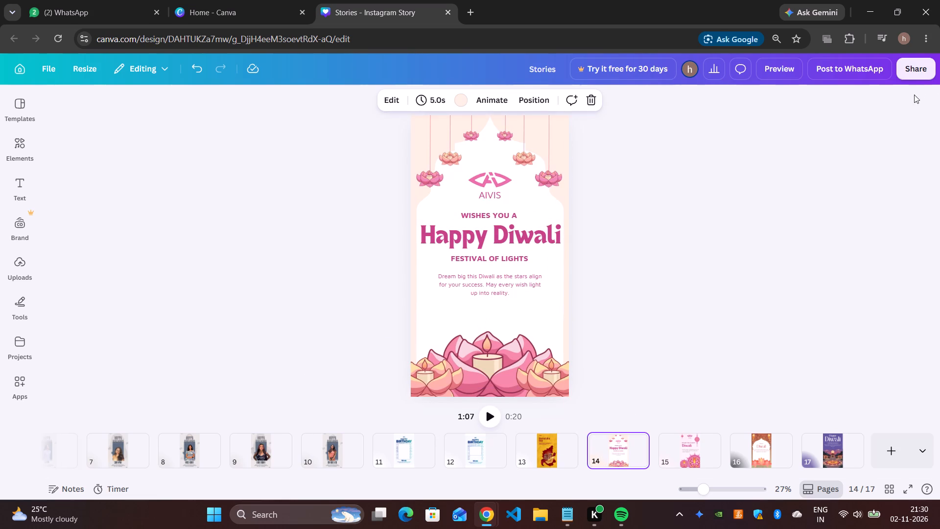
Review the Diwali story designs on pages 16 and 17, and return to page 15.
{"action": "left_click", "coordinate": [769, 449]}
{"action": "left_click", "coordinate": [818, 446]}
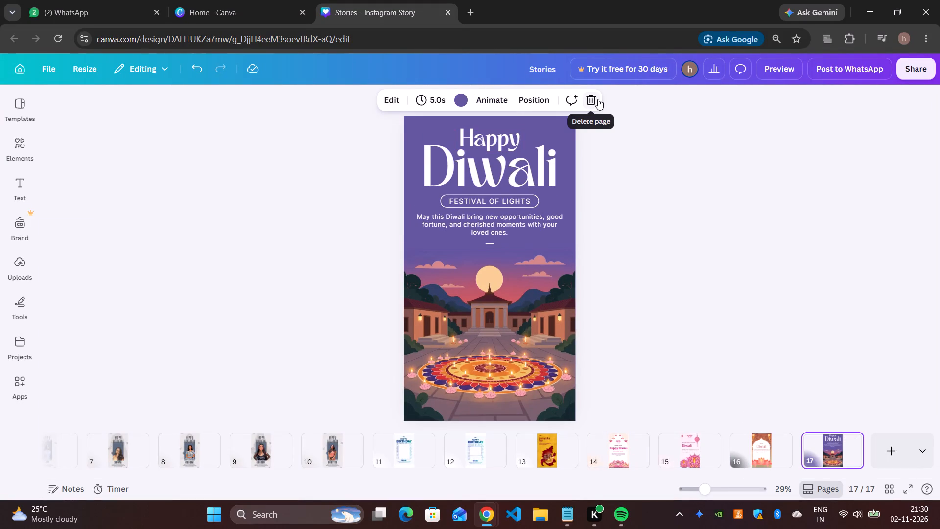
{"action": "left_click", "coordinate": [756, 461]}
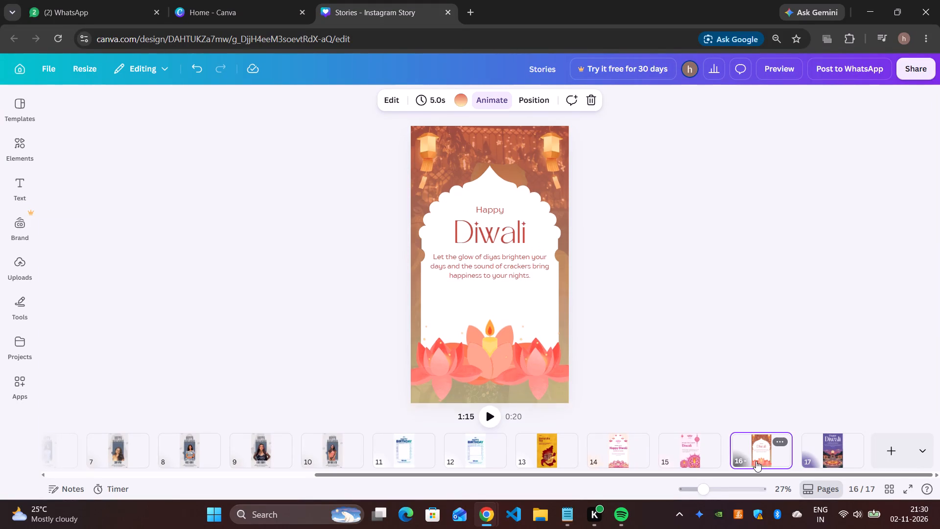
{"action": "left_click", "coordinate": [700, 456]}
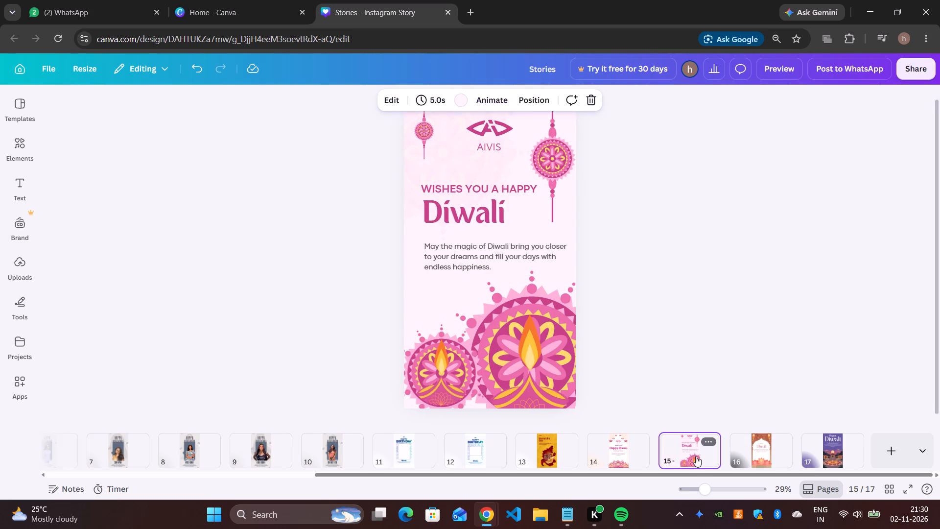
Compare the pink Diwali story designs on pages 14 and 15, and open the Diwali design on page 16.
{"action": "left_click", "coordinate": [611, 451]}
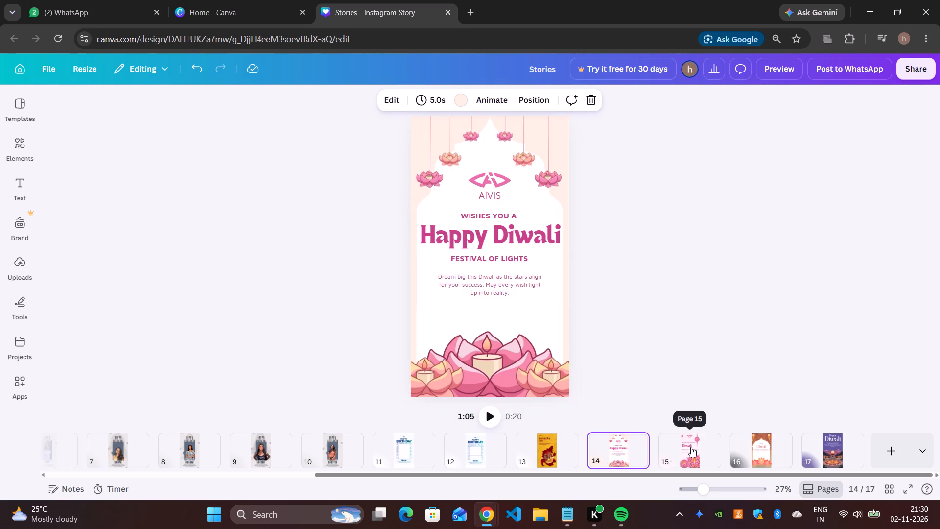
{"action": "left_click", "coordinate": [701, 456]}
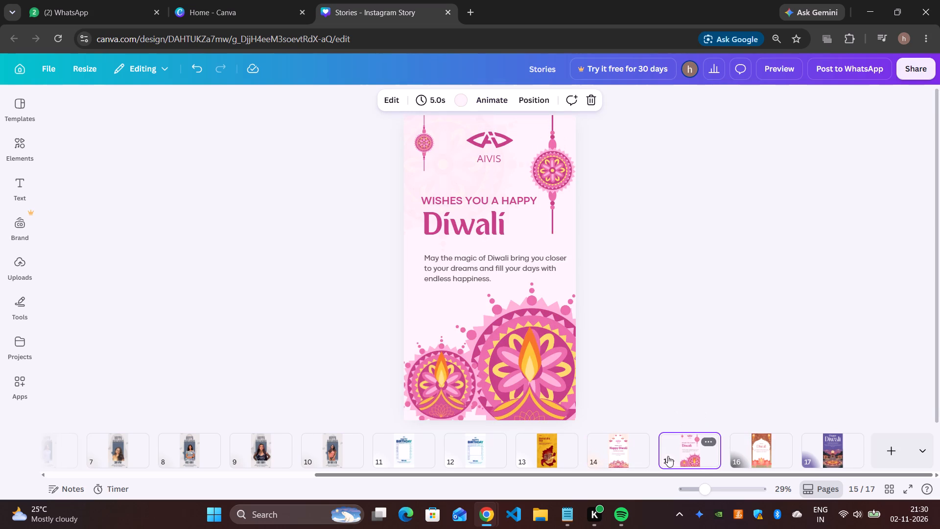
{"action": "left_click", "coordinate": [638, 457]}
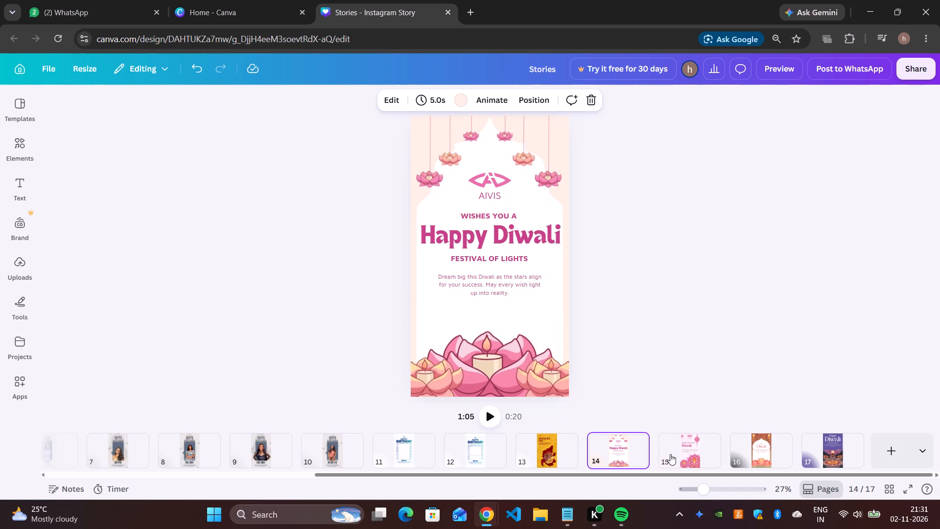
{"action": "left_click", "coordinate": [694, 455]}
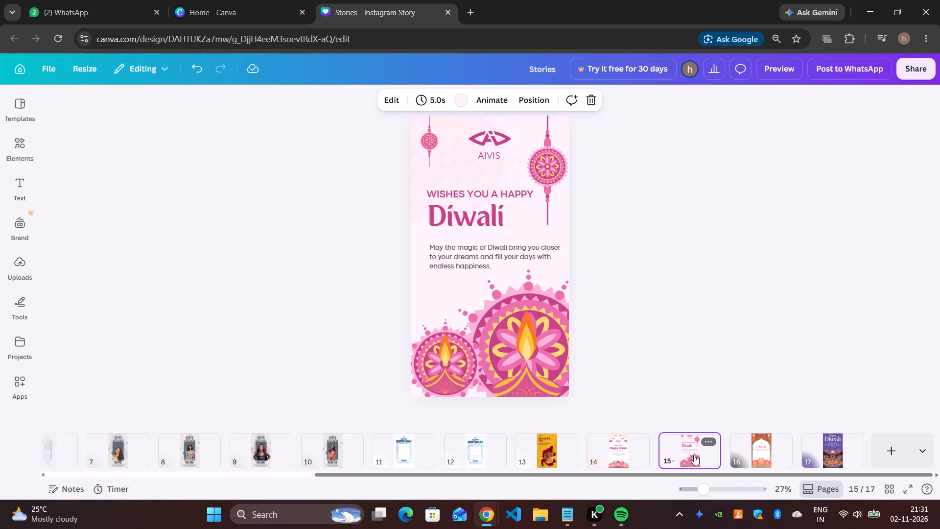
{"action": "scroll", "coordinate": [530, 357], "scroll_direction": "up", "scroll_amount": 1}
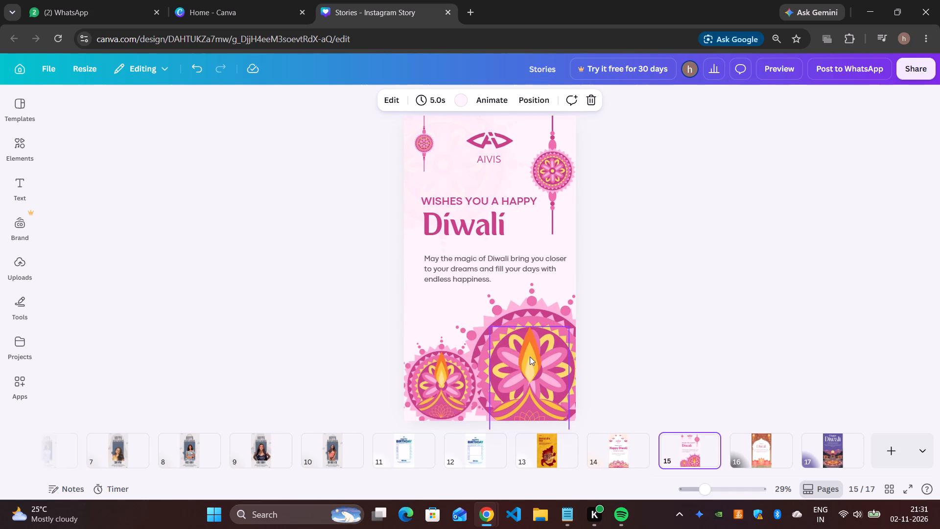
{"action": "scroll", "coordinate": [530, 357], "scroll_direction": "up", "scroll_amount": 1}
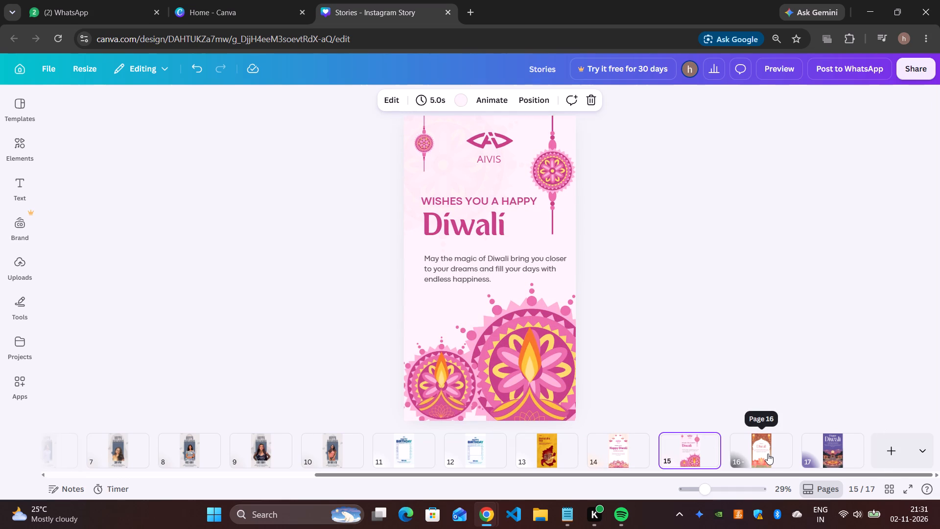
{"action": "left_click", "coordinate": [768, 454]}
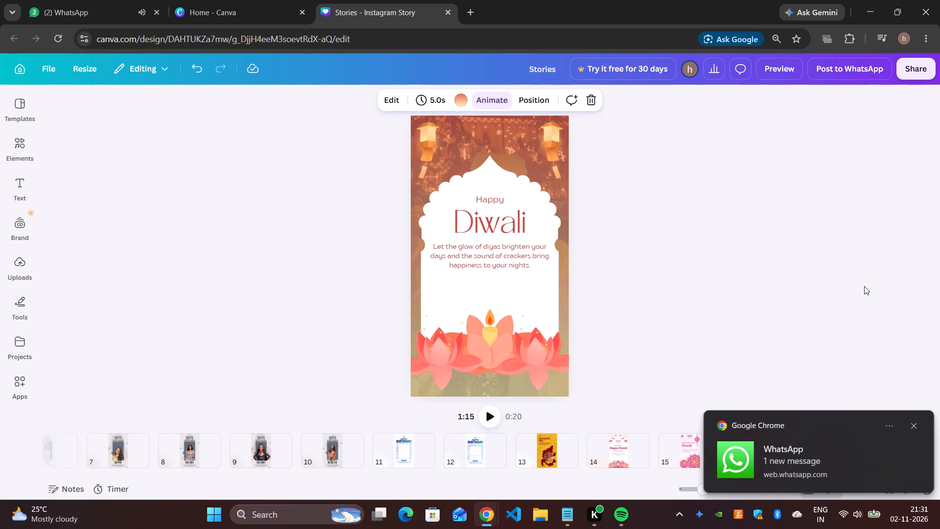
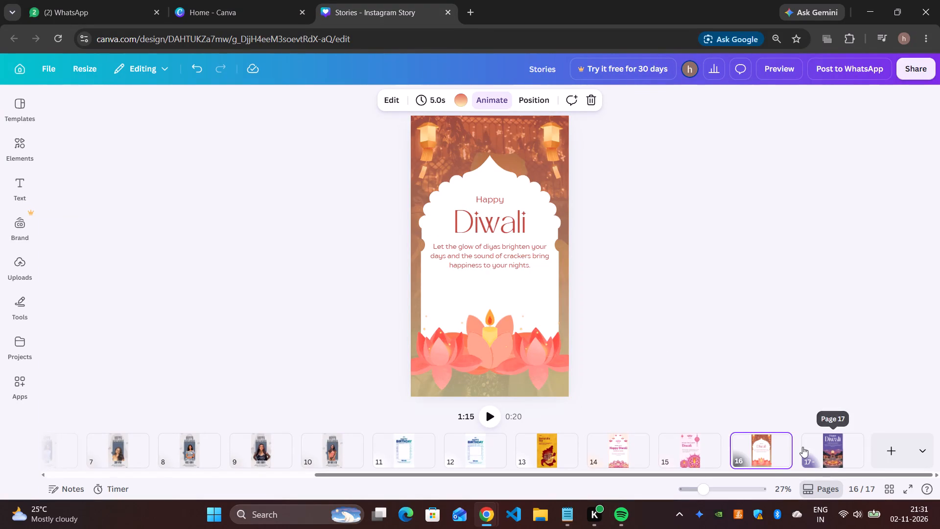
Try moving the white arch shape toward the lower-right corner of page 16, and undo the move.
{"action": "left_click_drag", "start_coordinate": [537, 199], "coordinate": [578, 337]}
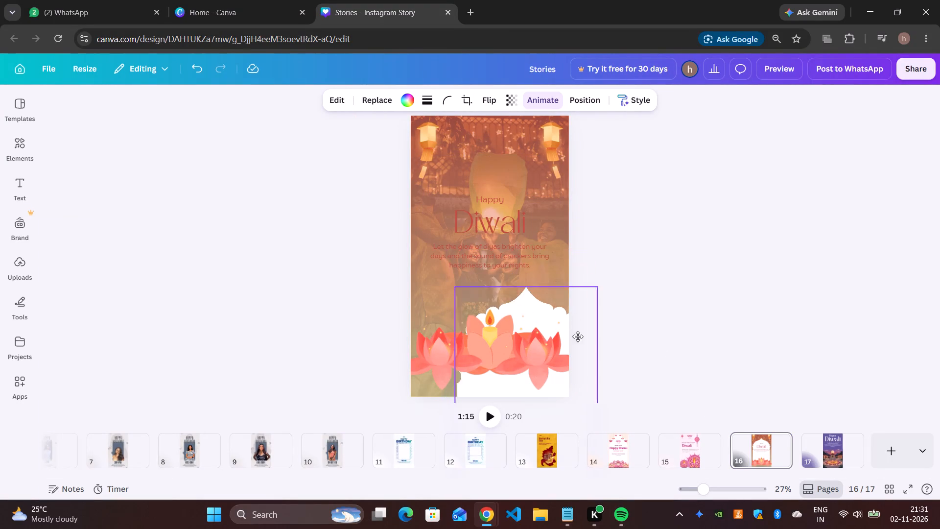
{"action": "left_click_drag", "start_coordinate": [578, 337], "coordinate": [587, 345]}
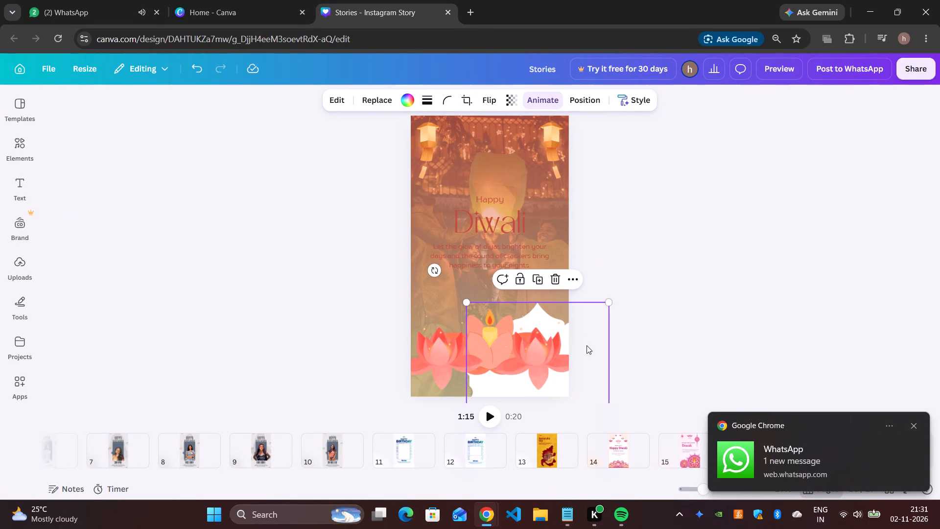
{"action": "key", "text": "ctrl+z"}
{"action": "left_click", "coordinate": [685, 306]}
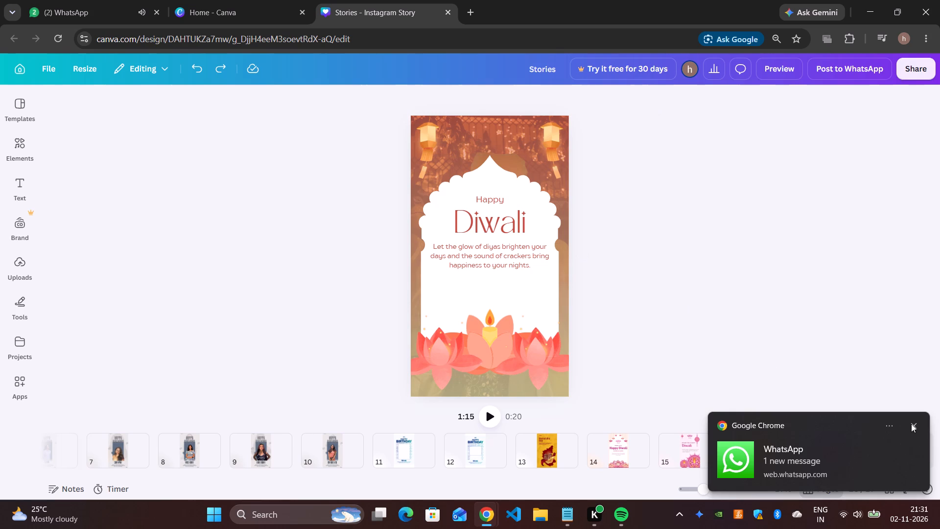
Delete page 16, the orange Diwali story with the white arch and lotus candles.
{"action": "left_click", "coordinate": [916, 422]}
{"action": "left_click", "coordinate": [782, 440]}
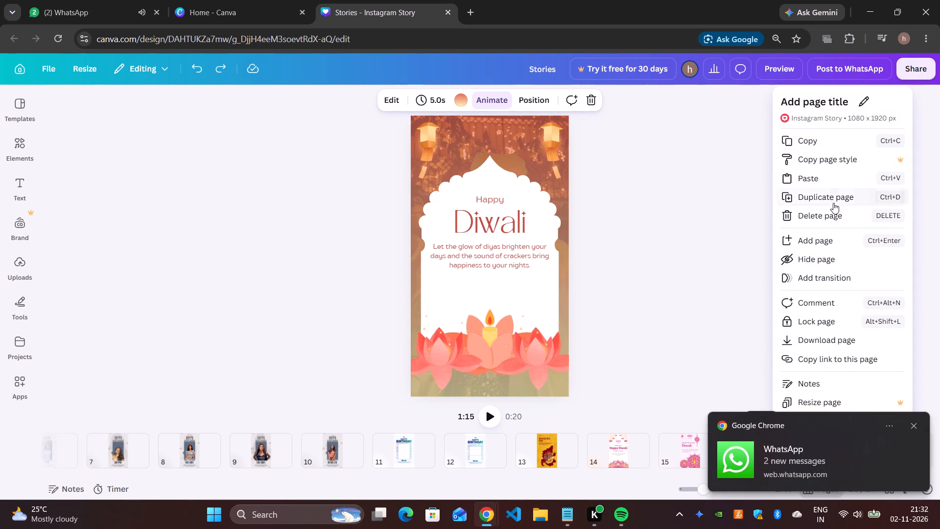
{"action": "left_click", "coordinate": [833, 207]}
{"action": "left_click", "coordinate": [701, 289]}
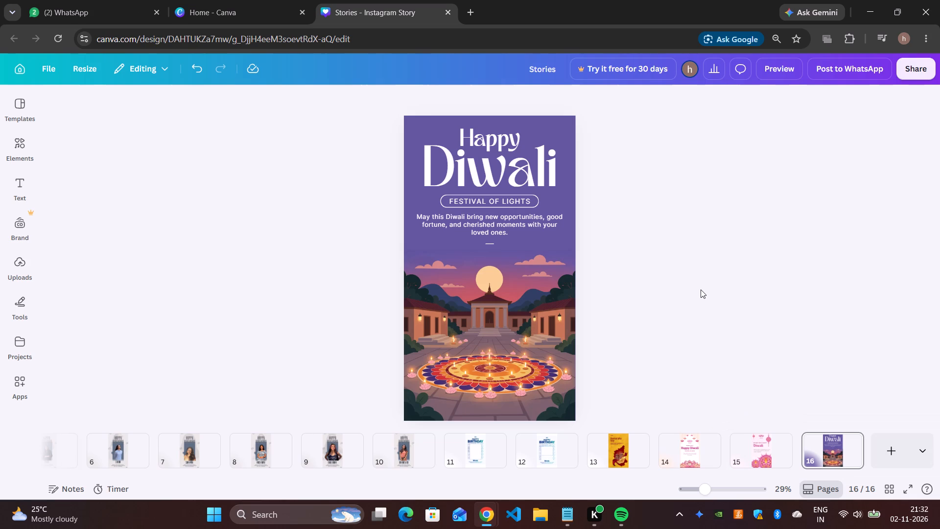
Return to page 14 to view the AIVIS Happy Diwali lotus story, leaving nothing selected.
{"action": "left_click", "coordinate": [695, 451]}
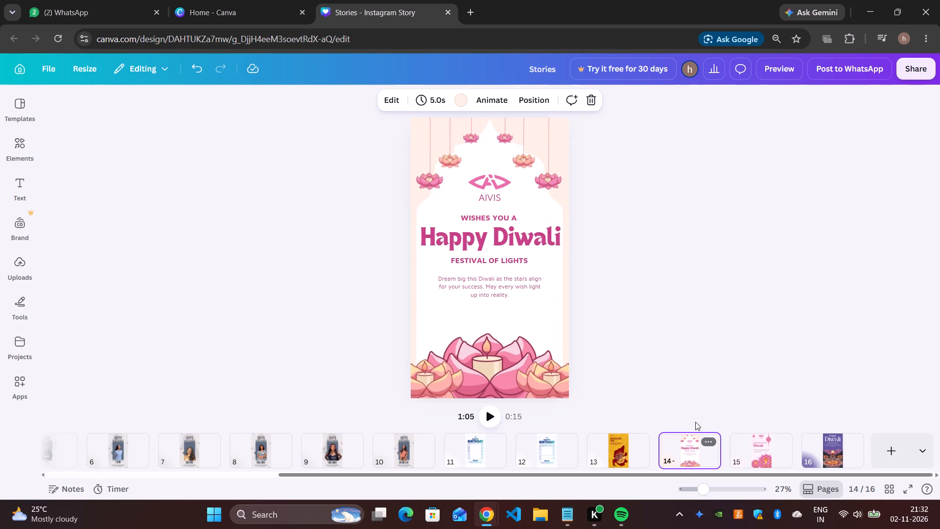
{"action": "left_click", "coordinate": [692, 331]}
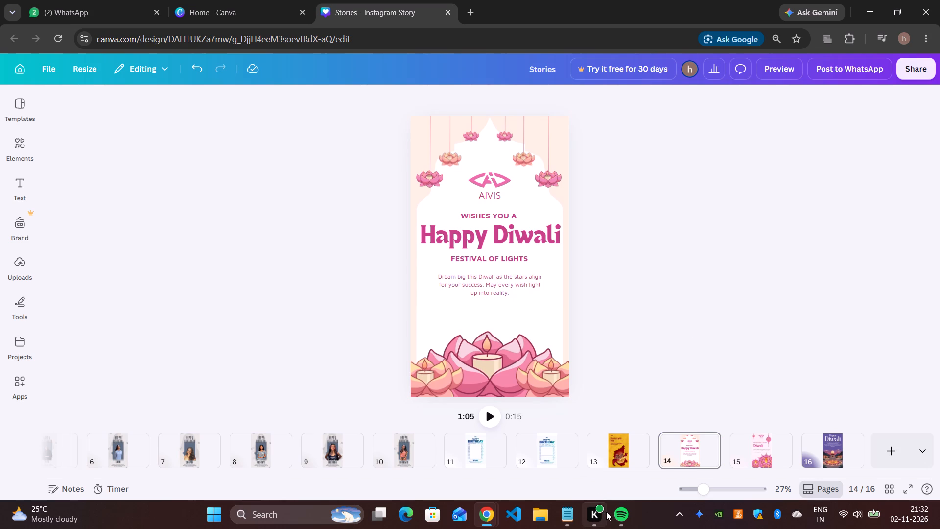